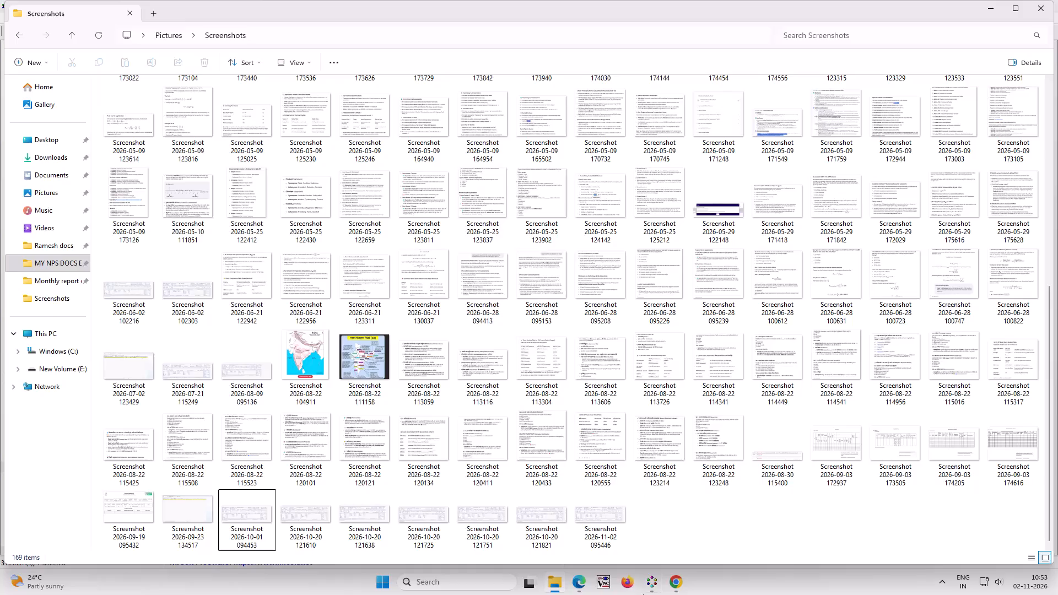
Close the Screenshots folder in File Explorer.
click(713, 521)
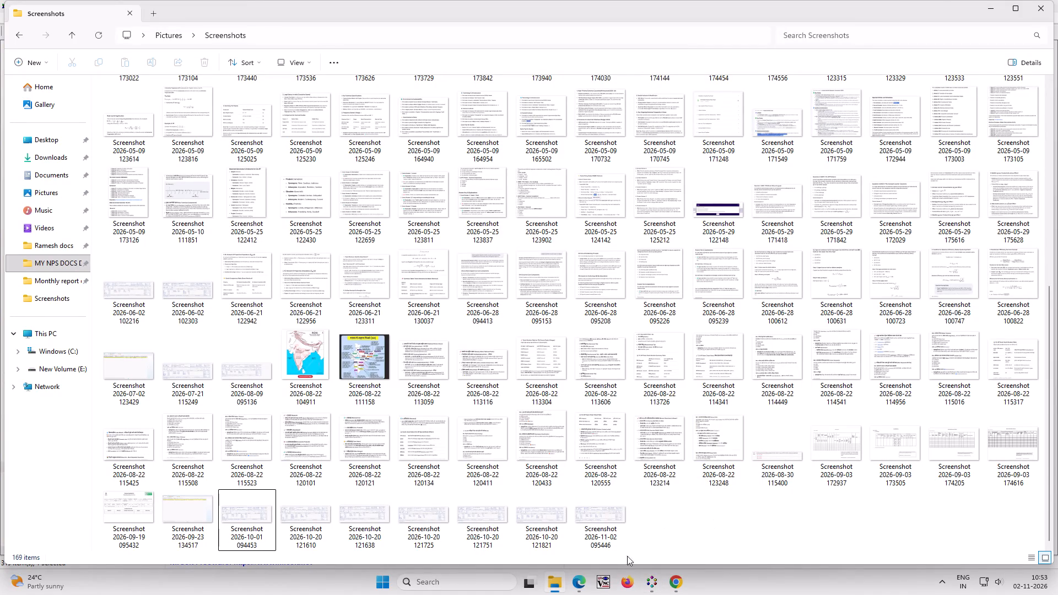
click(134, 13)
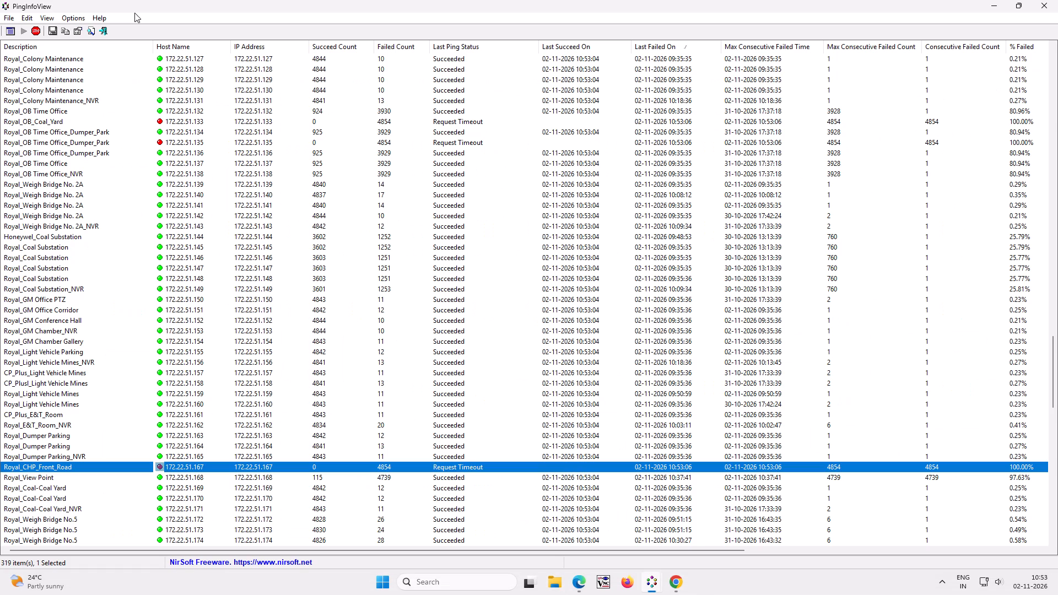
In PingInfoView, examine the ping status of the hosts around Royal_CHP_Front_Road and Royal_Coal-Coal Yard, and of those earlier in the list.
click(119, 498)
click(128, 467)
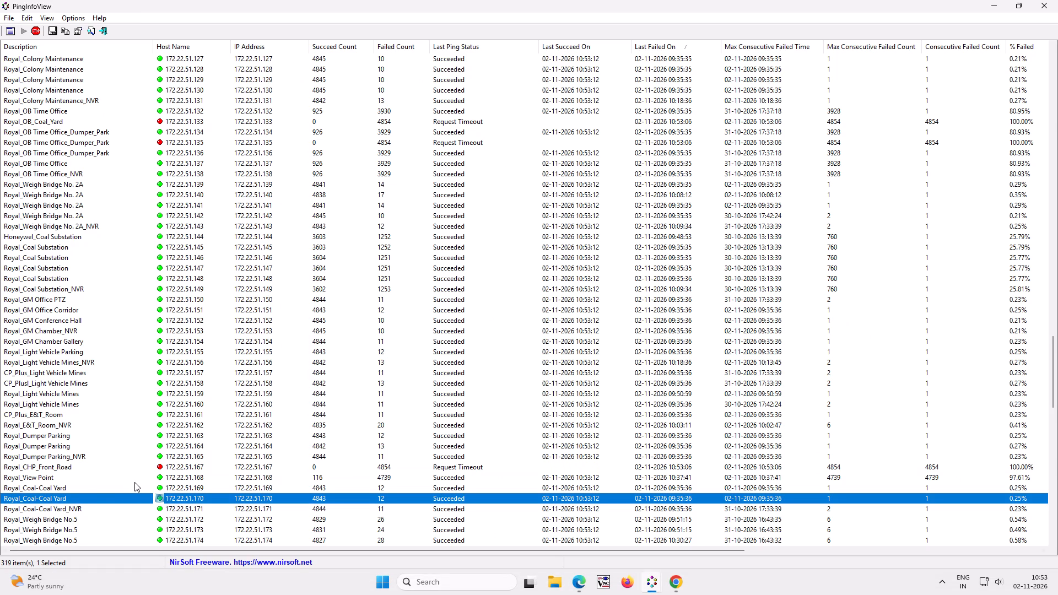
click(134, 482)
click(137, 496)
click(136, 504)
click(132, 469)
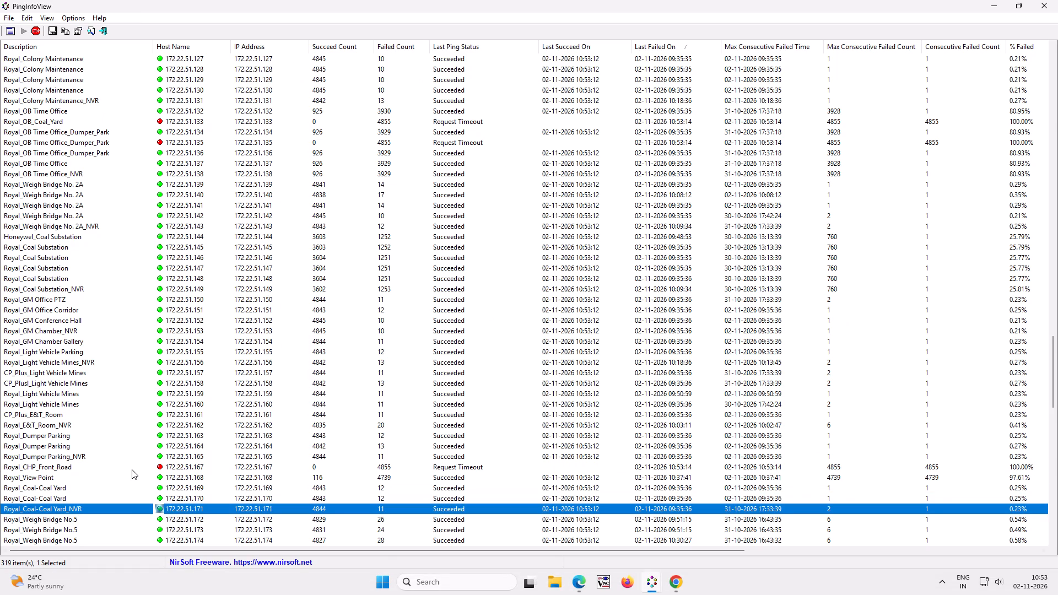
scroll(132, 469, up, 19)
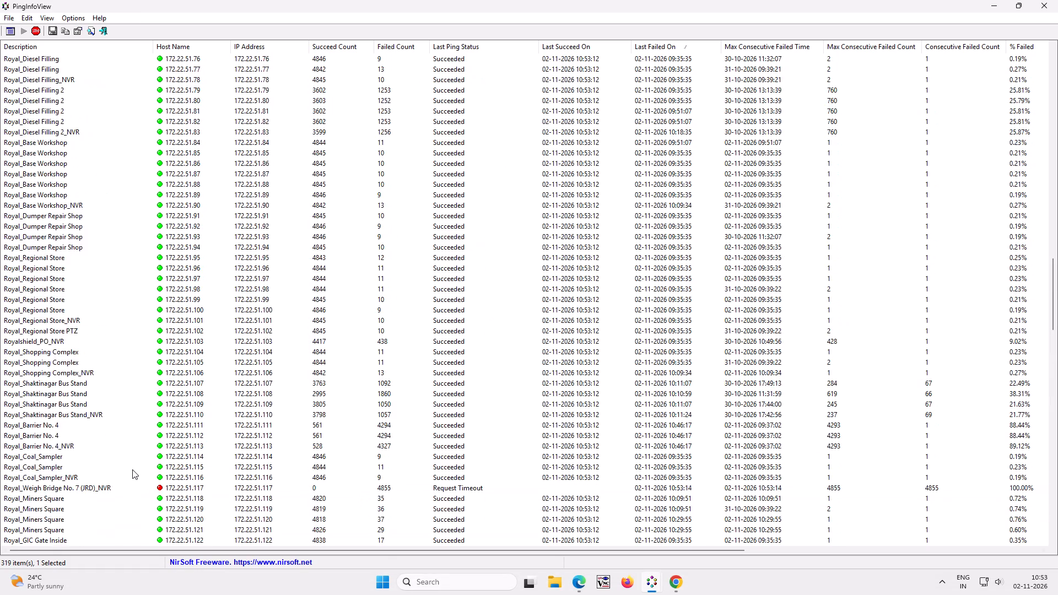
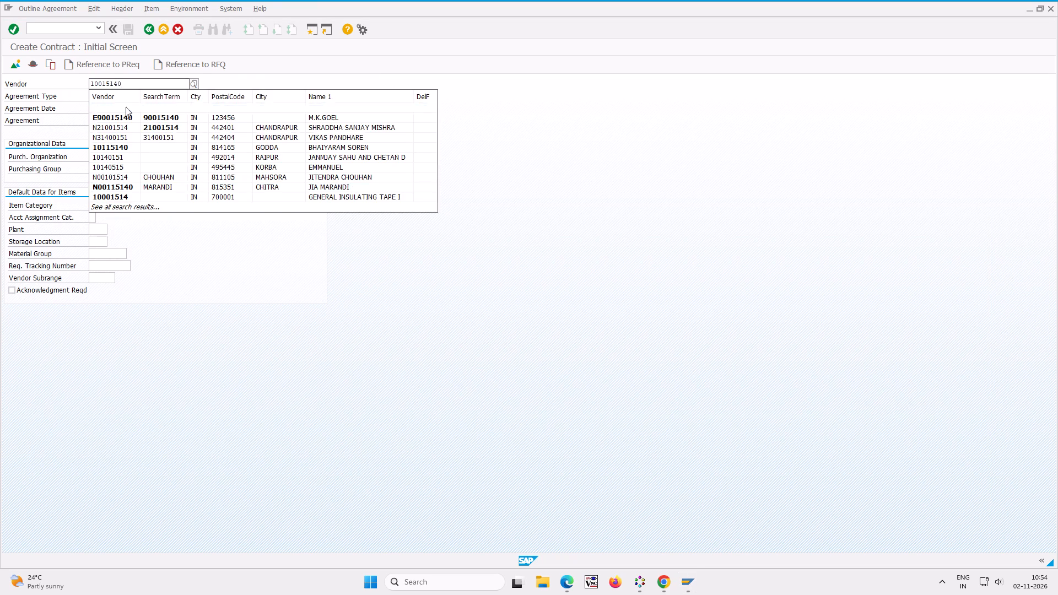
In SAP, set agreement type RCQC, purchasing organization 6000 and purchasing group 004 for the new contract, and proceed to its header data.
click(98, 94)
key(space)
click(101, 111)
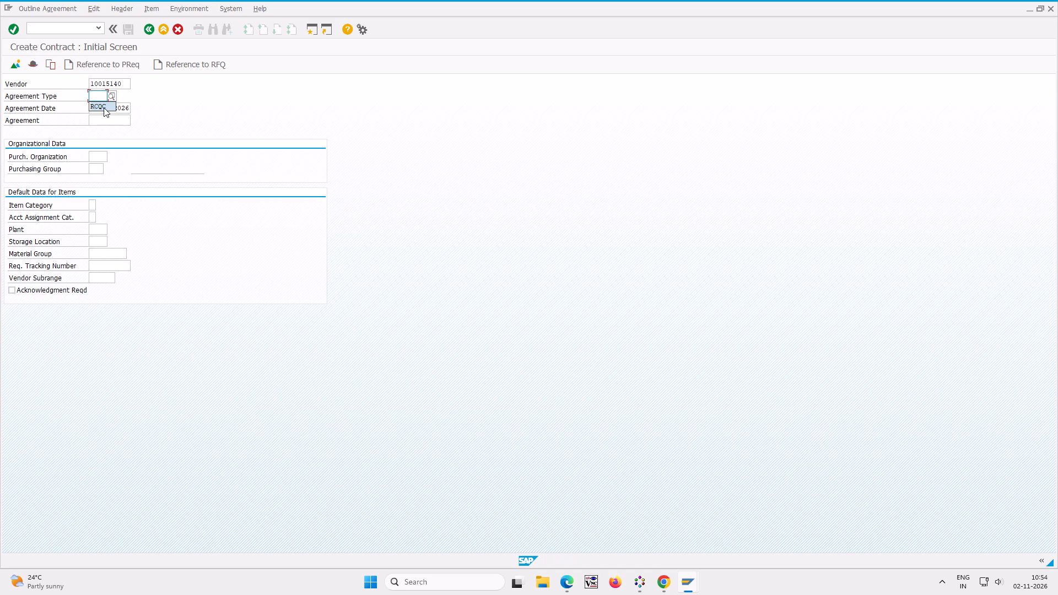
click(104, 106)
click(101, 154)
key(space)
double_click(100, 169)
key(space)
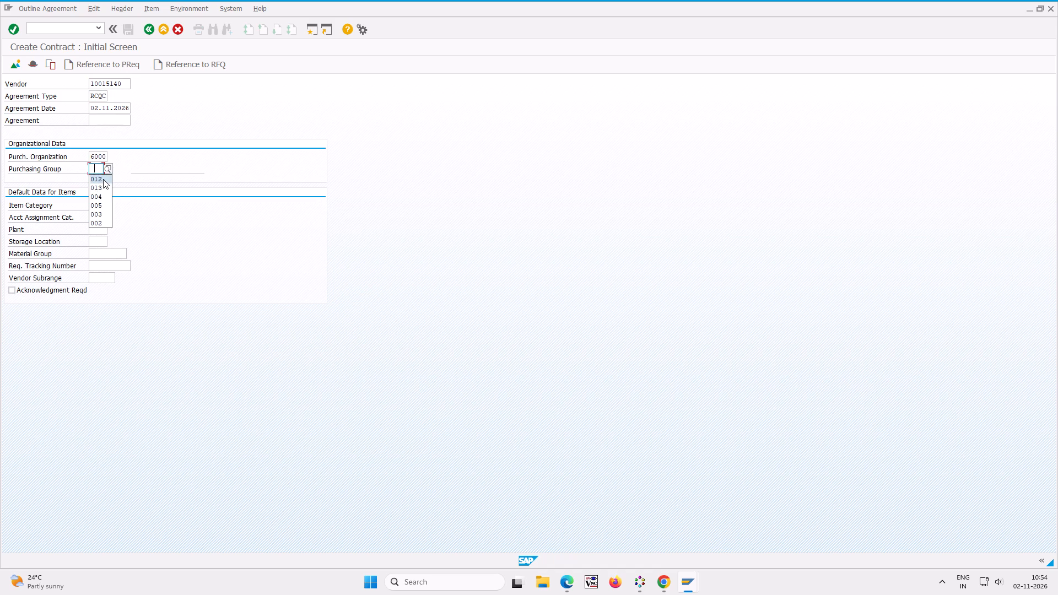
click(103, 197)
key(Return)
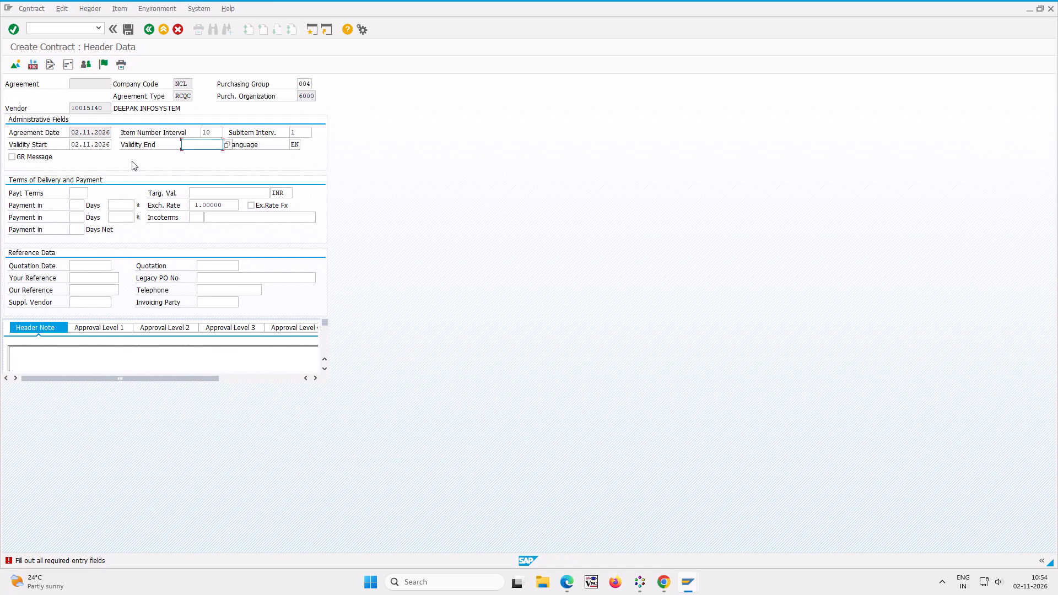
Select the contract's Validity Start date for editing in the header's administrative fields.
drag(110, 146, 66, 146)
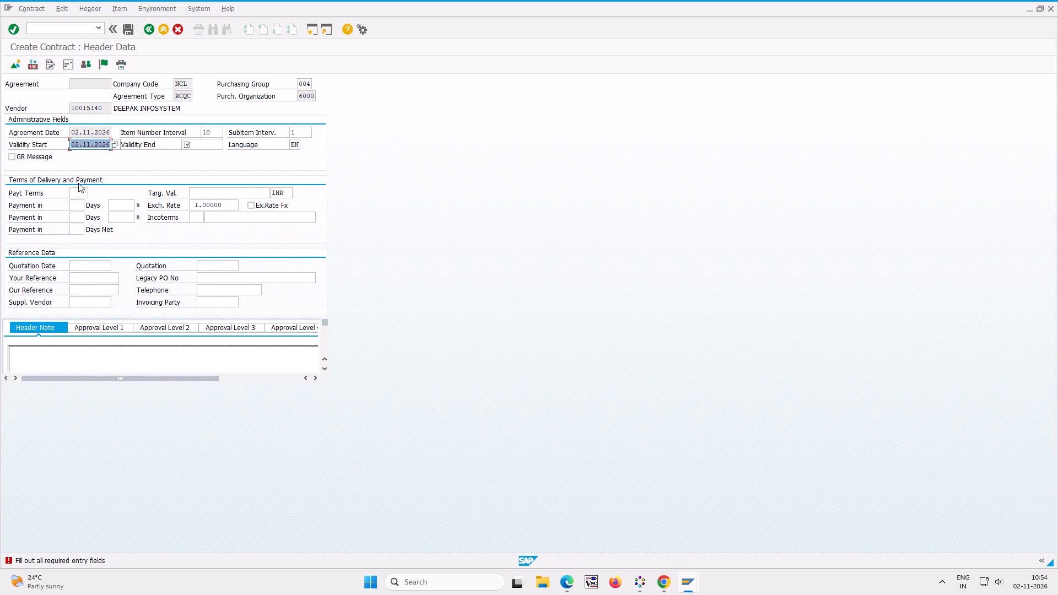
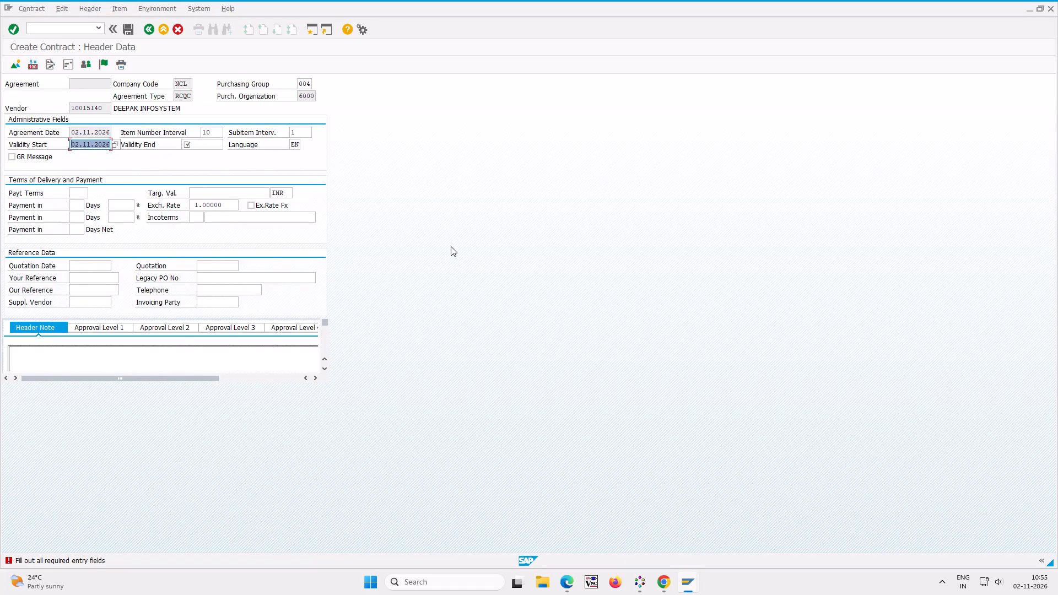
Set the contract's validity from 29.10.2026 to 02.11.2026 and its target value to 28320 INR.
text(29.10.2026)
click(214, 144)
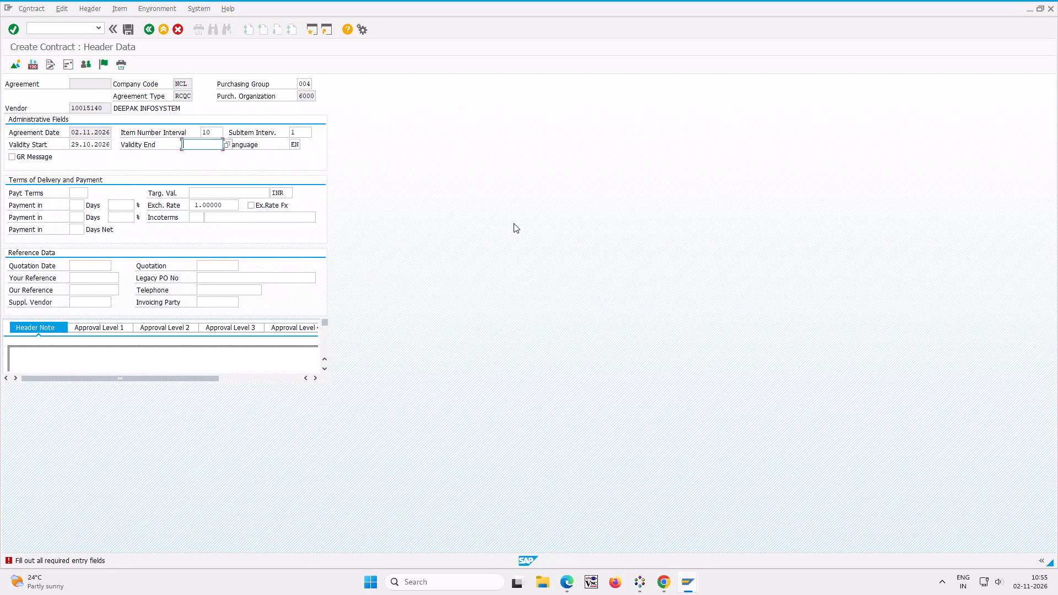
text(02.)
text(11.2026)
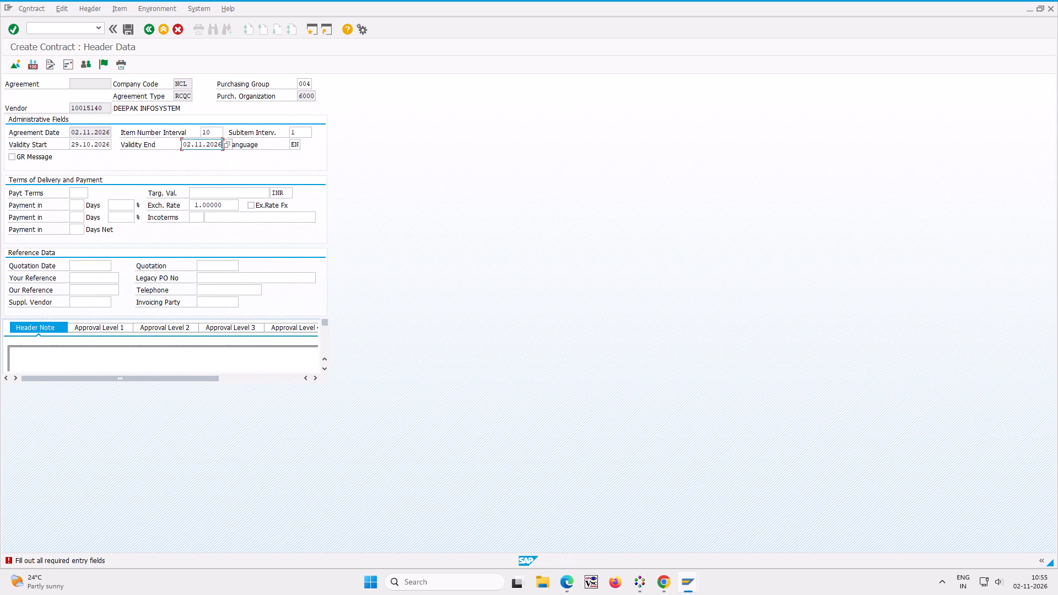
click(200, 193)
text(28320)
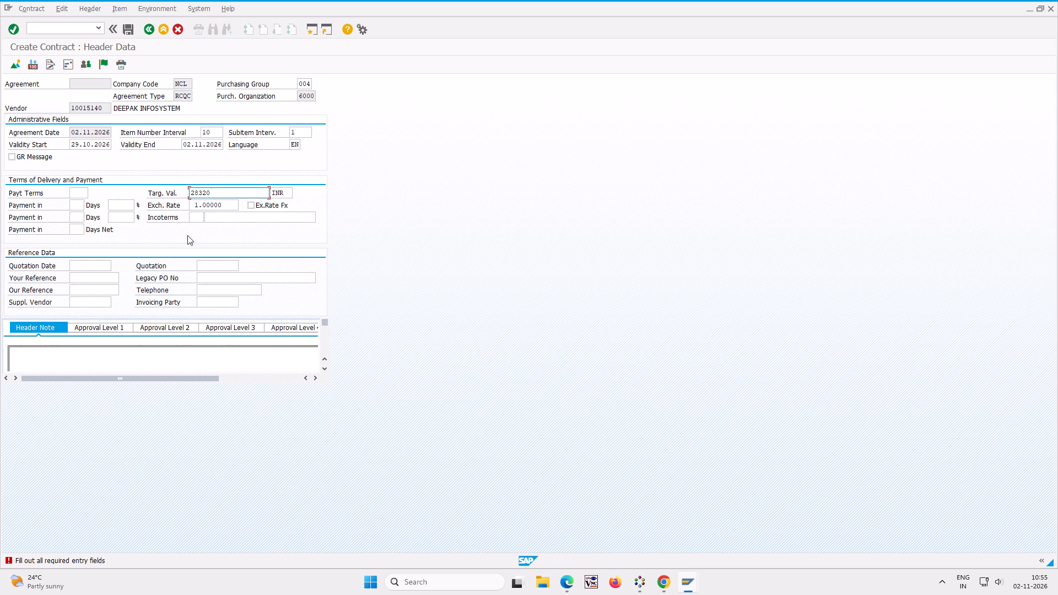
Complete the header with initiating plant 6008, status AGR AGREEMENT, SECTION 0 and agreement type REV REVENUE, and proceed to the item overview.
triple_click(326, 367)
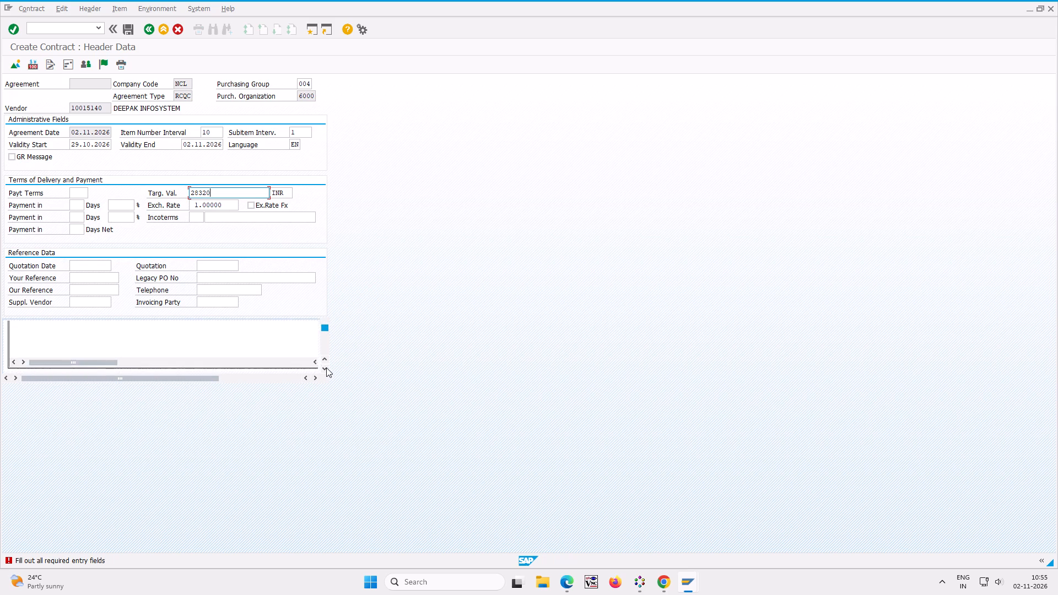
triple_click(326, 367)
triple_click(326, 367)
double_click(326, 367)
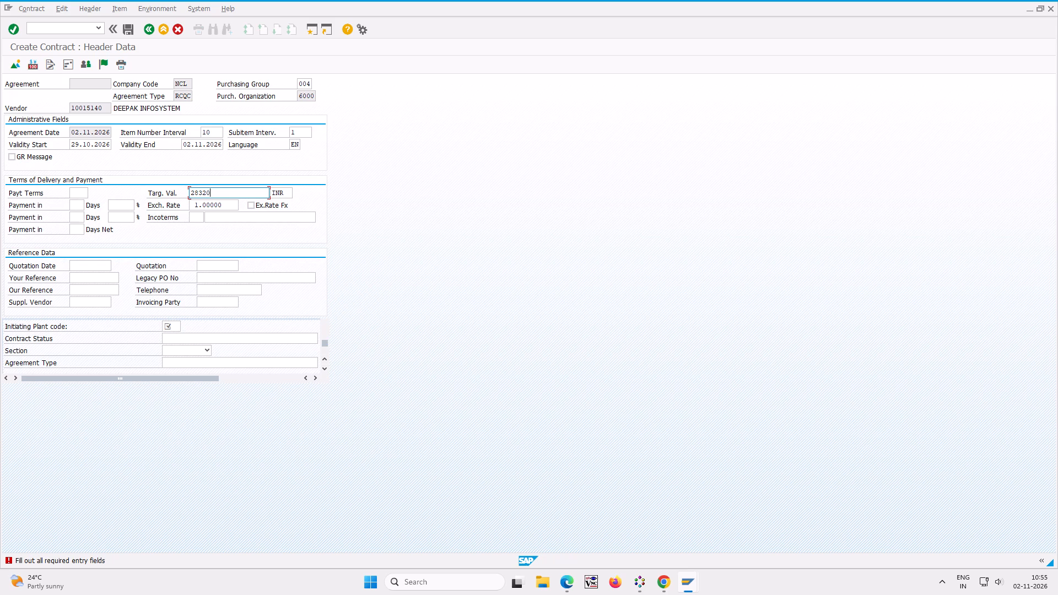
click(176, 326)
key(space)
double_click(177, 336)
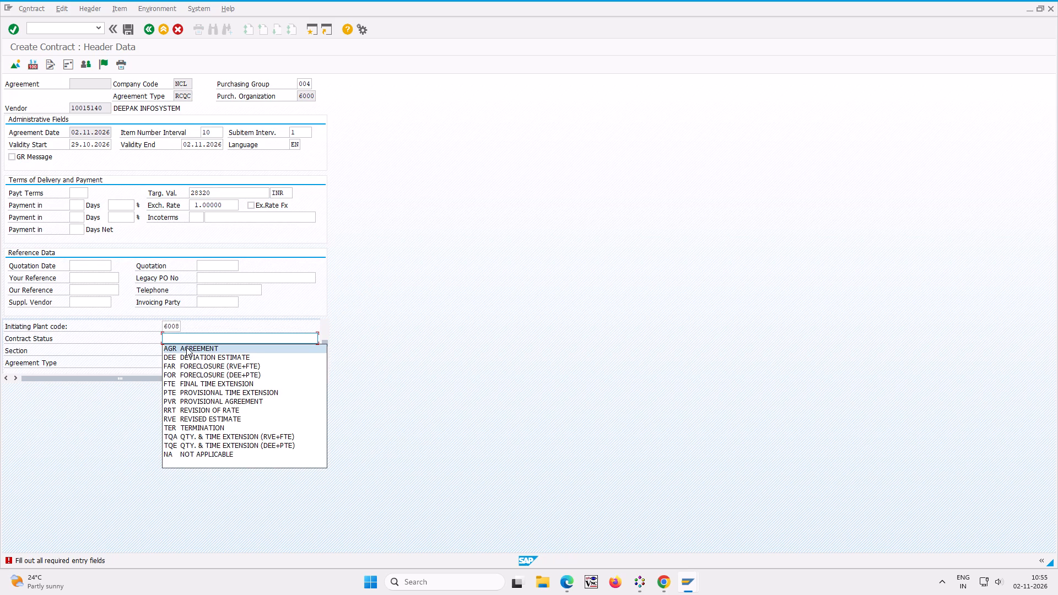
double_click(186, 347)
double_click(187, 360)
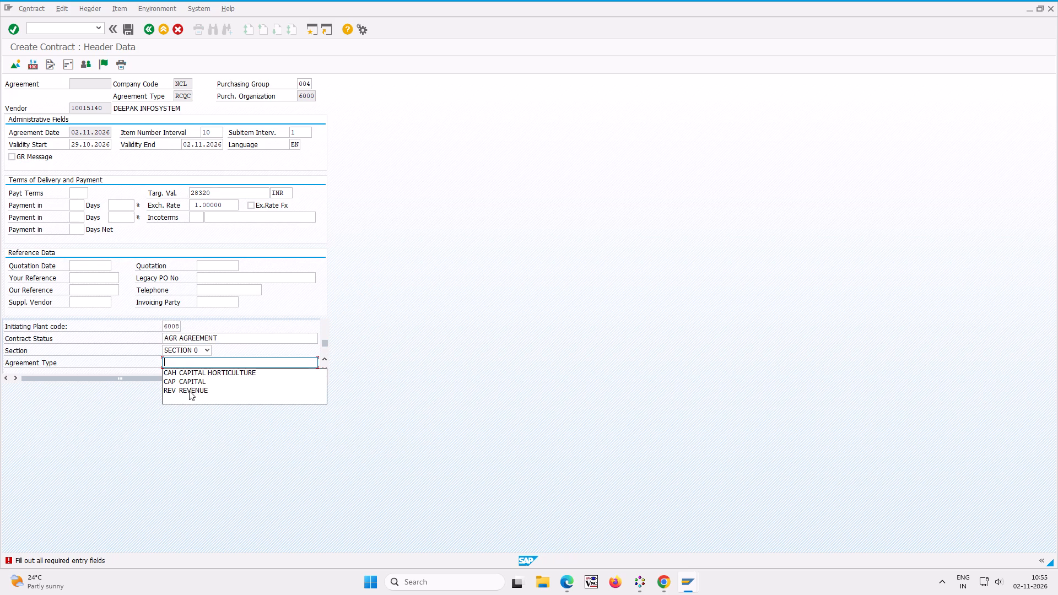
click(189, 390)
key(Return)
key(Return)
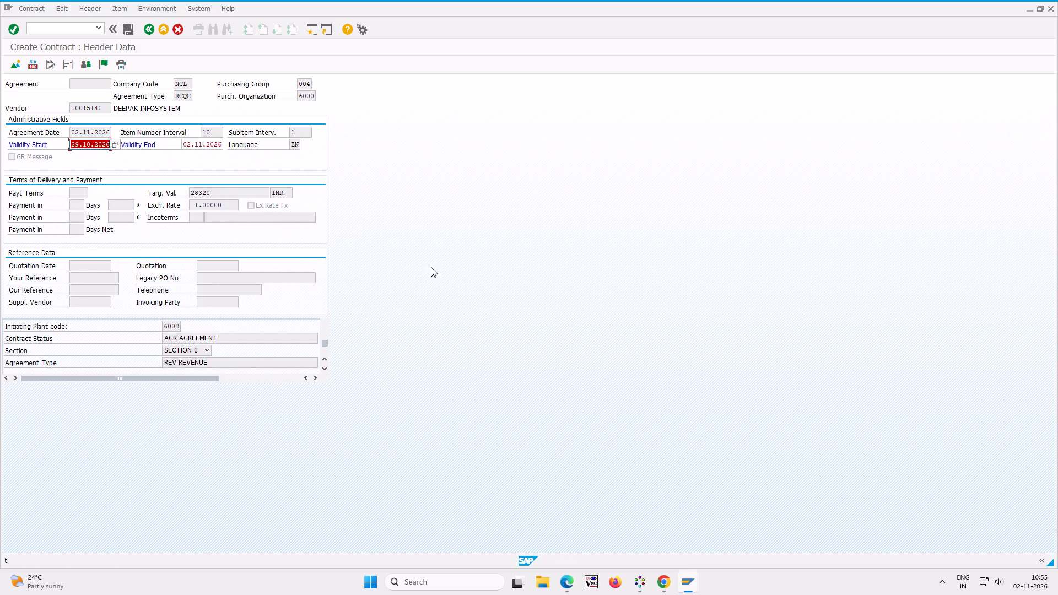
key(Return)
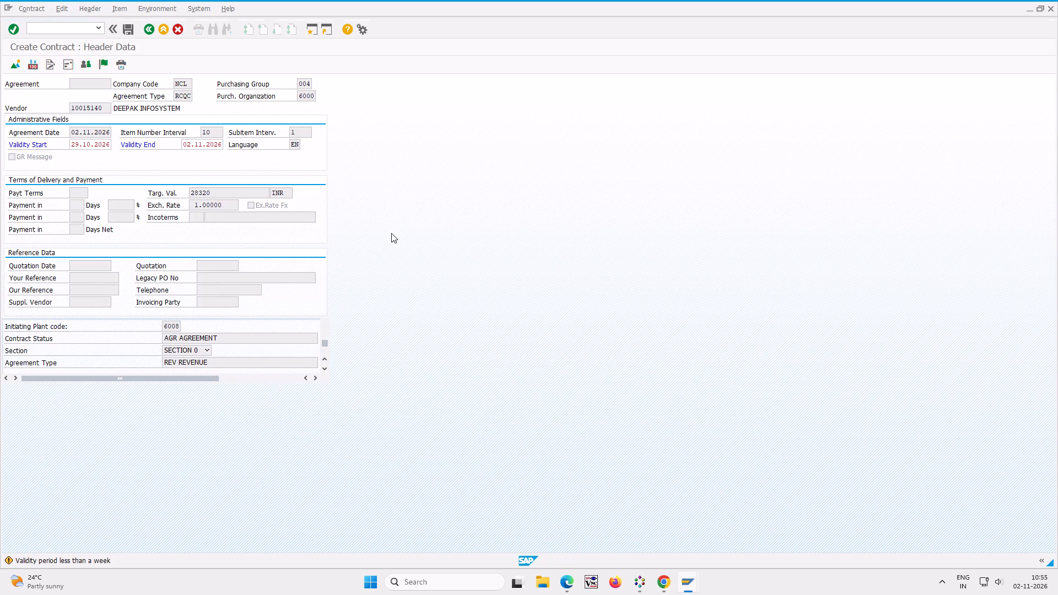
Give item 10 the item category D (Service) and the account assignment category U (Unknown).
click(40, 132)
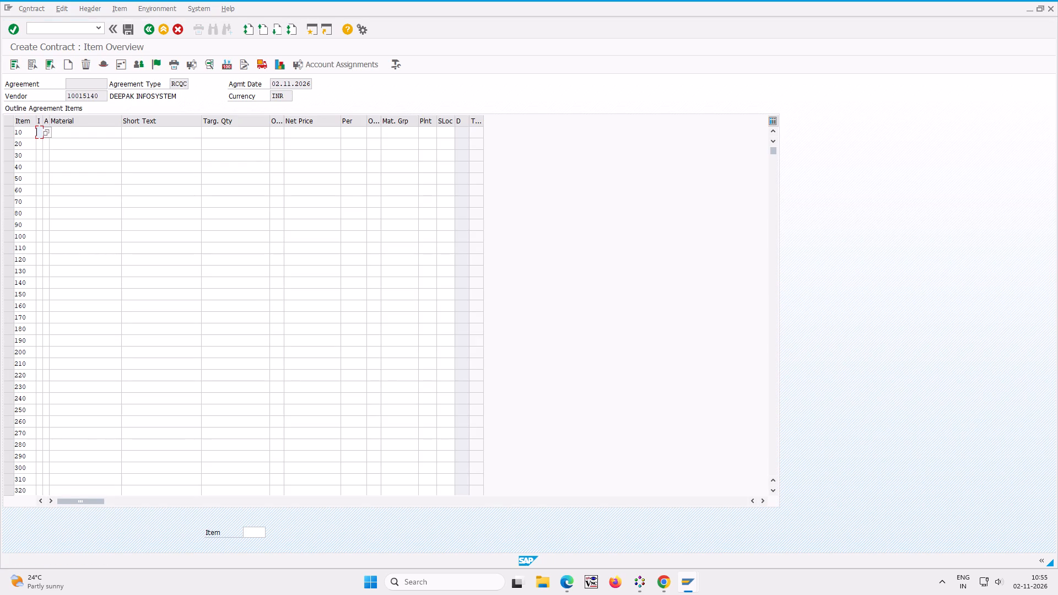
click(47, 132)
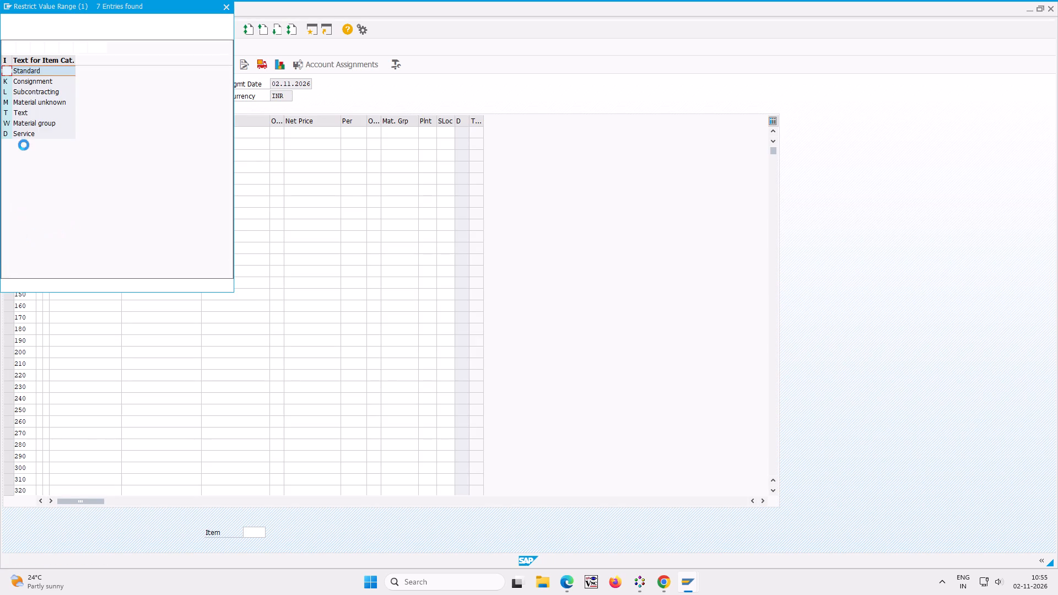
double_click(23, 133)
click(64, 130)
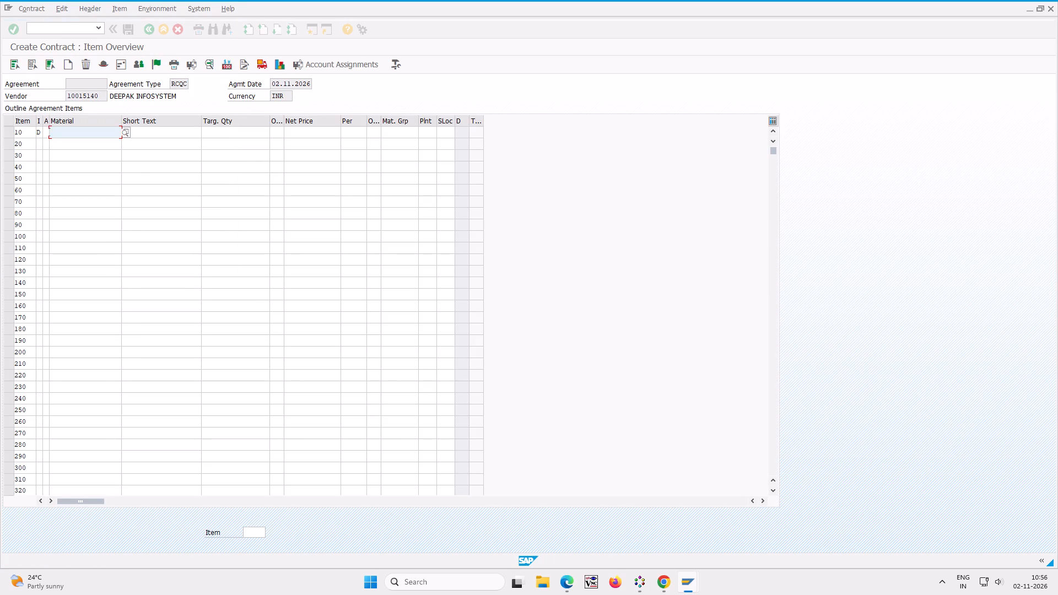
click(46, 132)
click(50, 132)
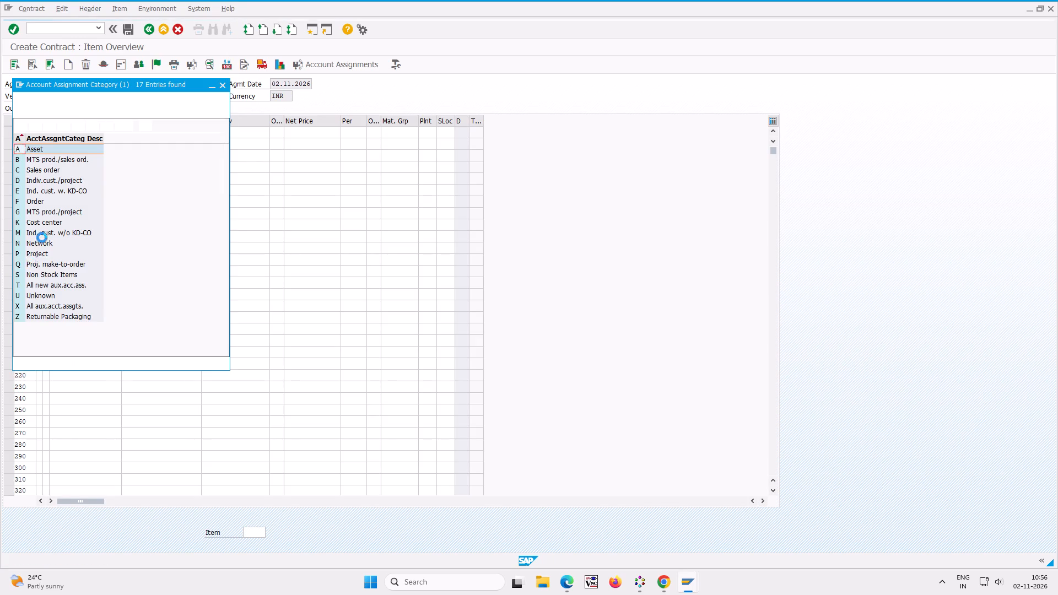
double_click(32, 291)
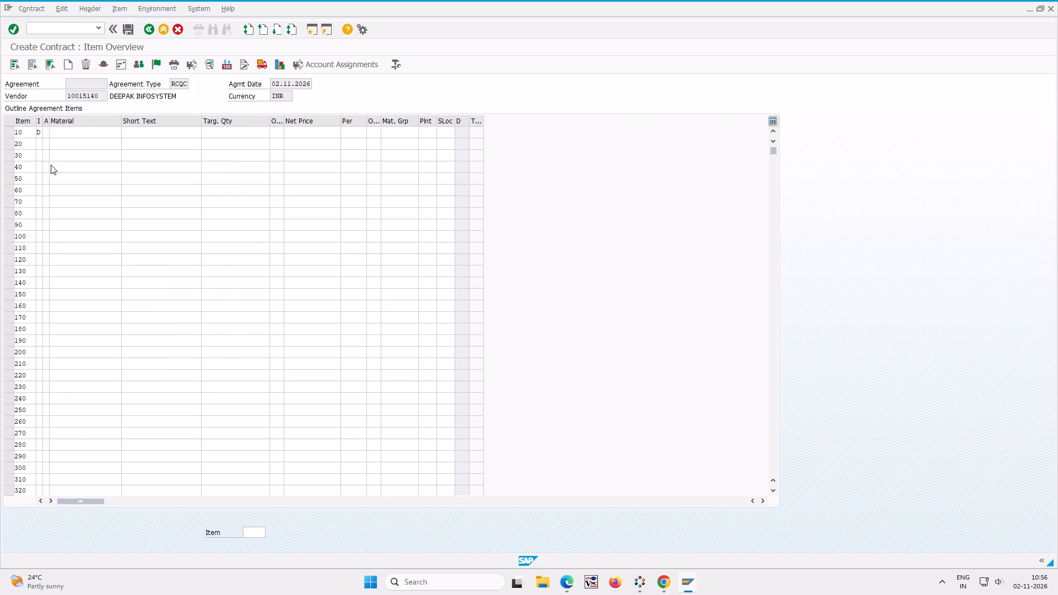
Enter the short text LED TV 55" display panel for item 10.
click(142, 129)
text(LED TV 55)
key(space)
key(BackSpace)
text(")
key(space)
text(display panel)
Search the material groups for miscellaneous and assign S00022010, Miscellaneous Expenses, to item 10.
click(389, 131)
click(423, 128)
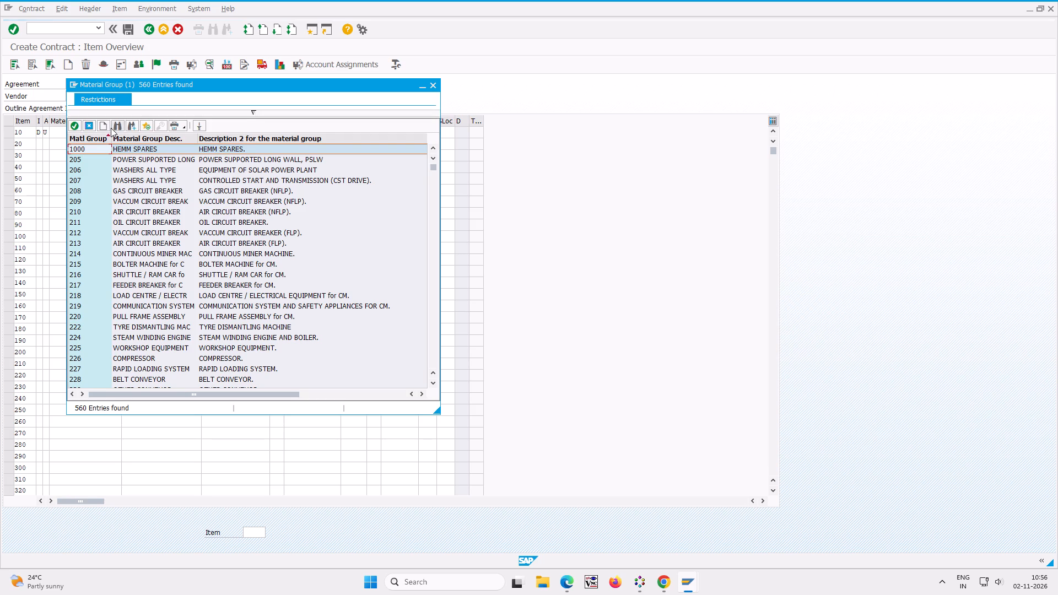
click(112, 123)
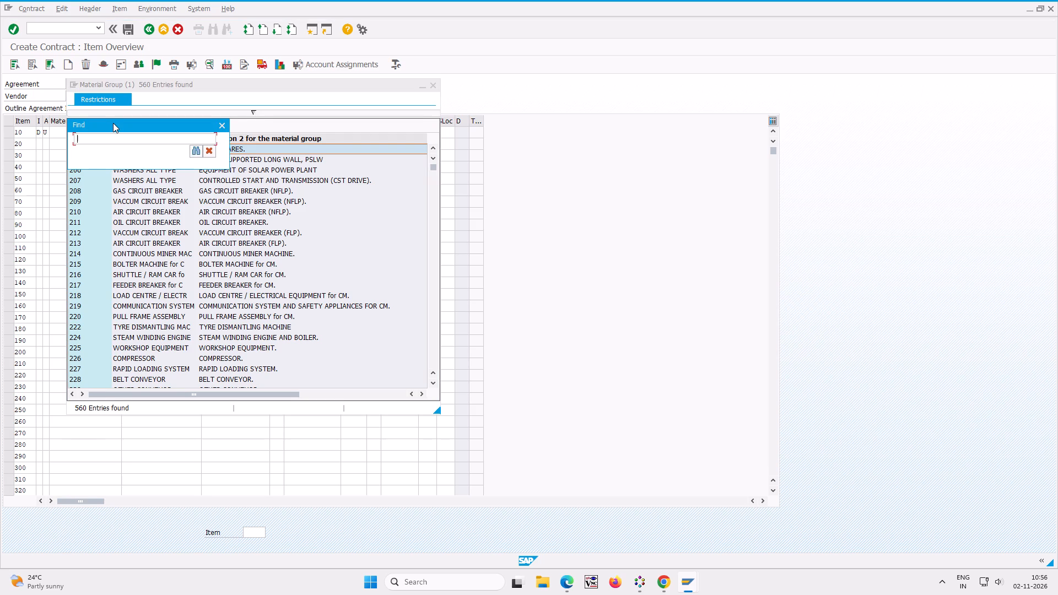
text(miscellaneous)
click(194, 152)
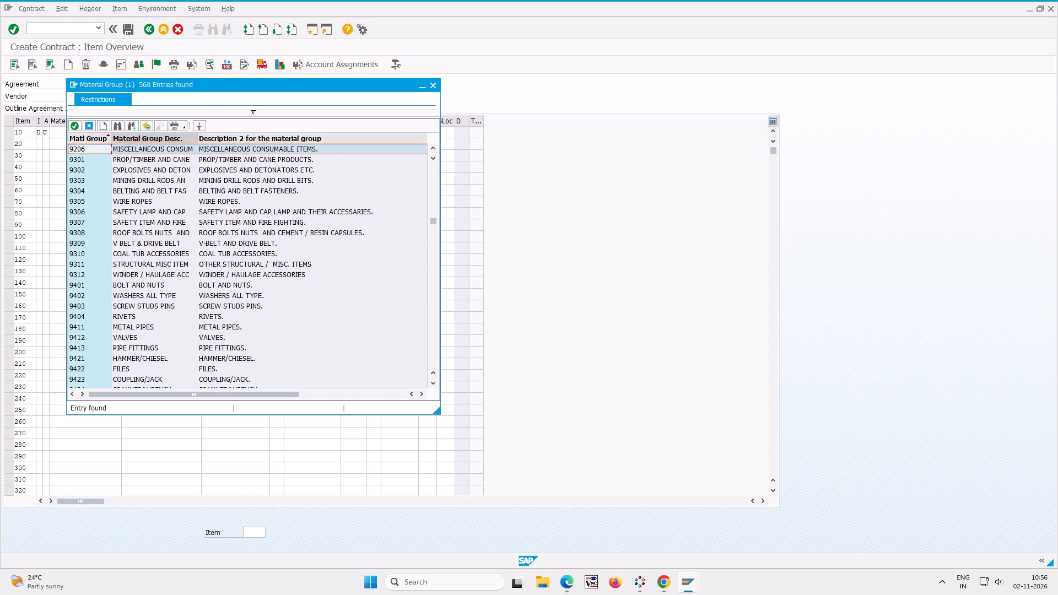
click(131, 126)
click(131, 126)
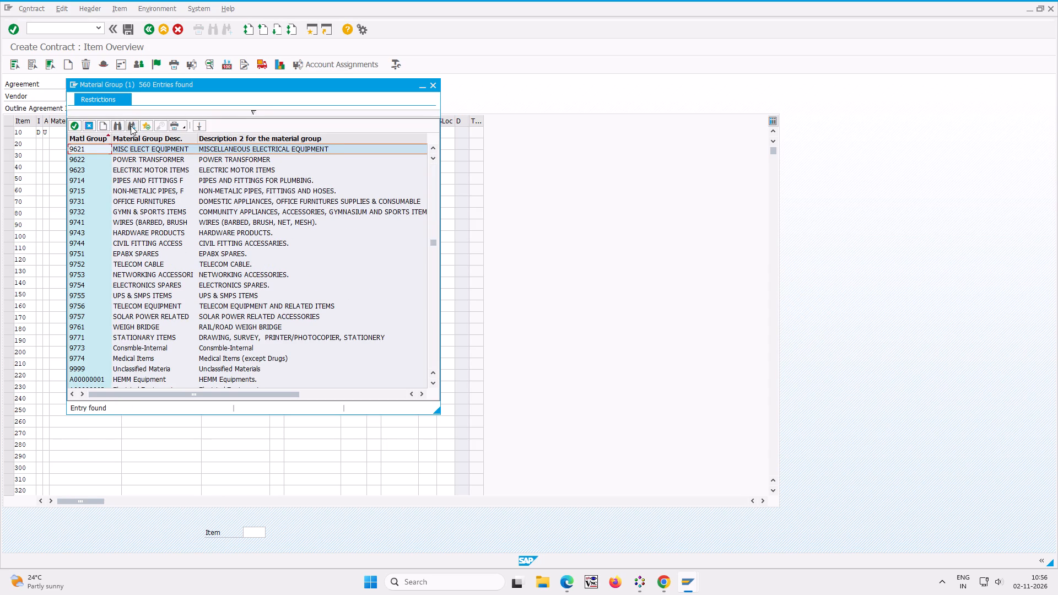
click(131, 126)
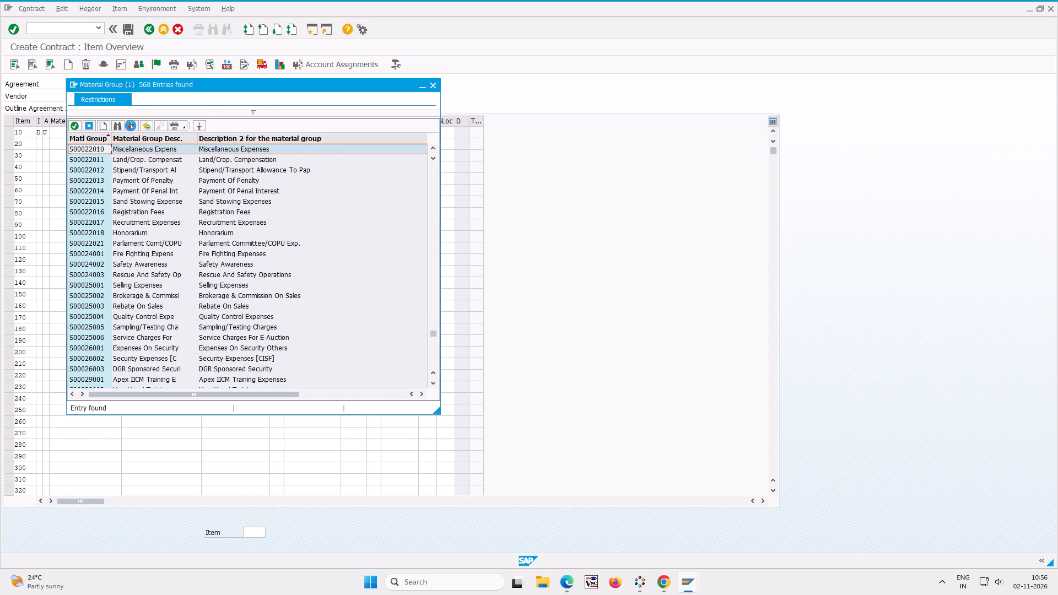
double_click(231, 148)
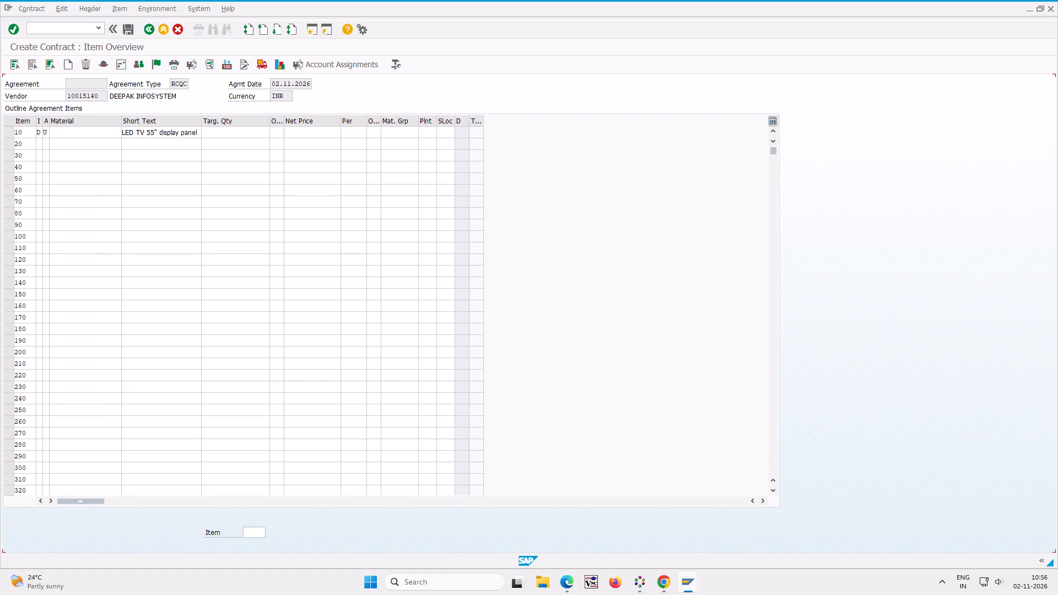
Set item 10's plant to 6008 and proceed to the item details.
click(435, 131)
click(433, 135)
key(space)
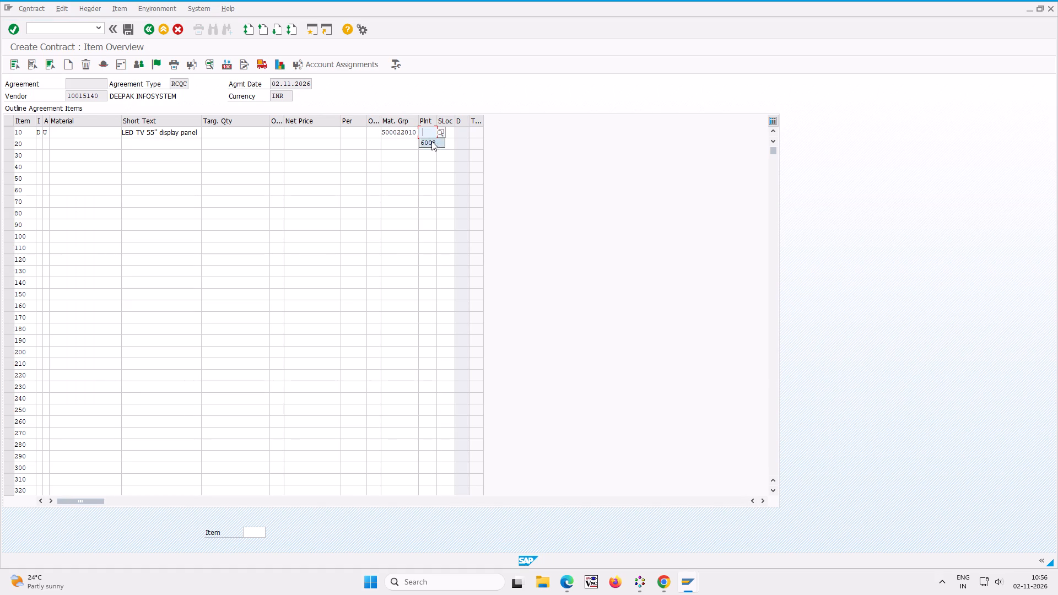
click(431, 141)
key(Return)
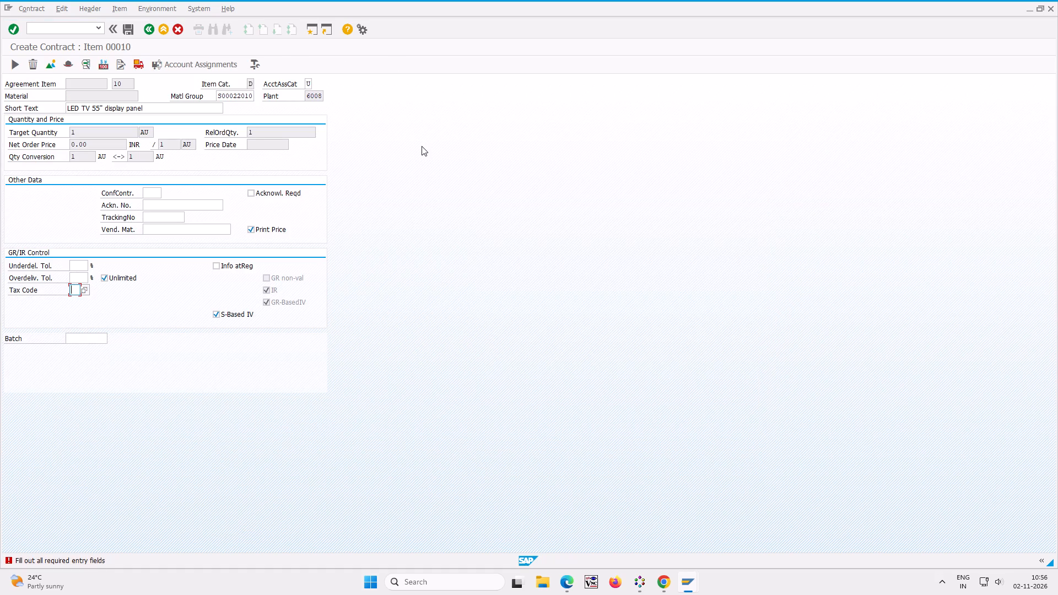
Set the item's tax code to N6 and proceed to its service specifications.
key(space)
click(80, 309)
key(Return)
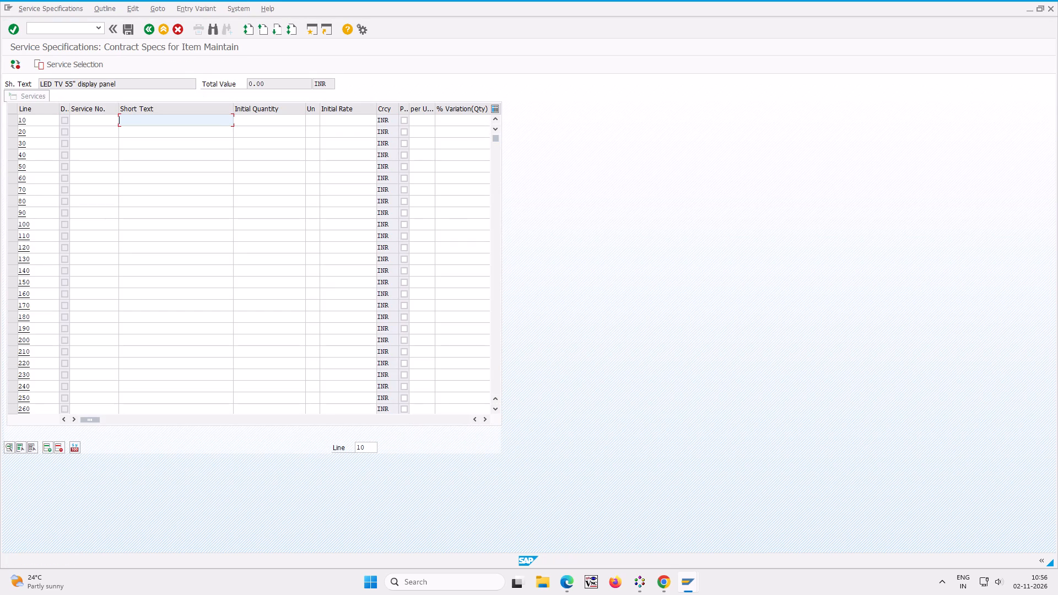
Enter LED TV 55" Display panel as the short text of service line 10.
text(LED)
key(space)
text(TV 55)
text(")
key(space)
text(Display panel)
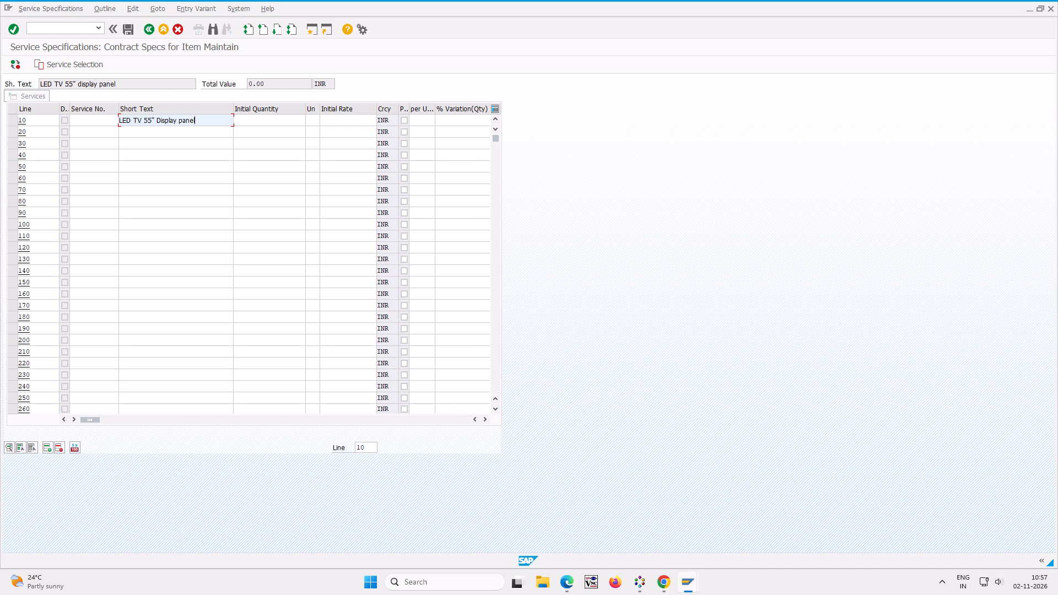
Set service line 10 to a quantity of 2, unit NO and an initial rate of 12000.
click(254, 125)
key(2)
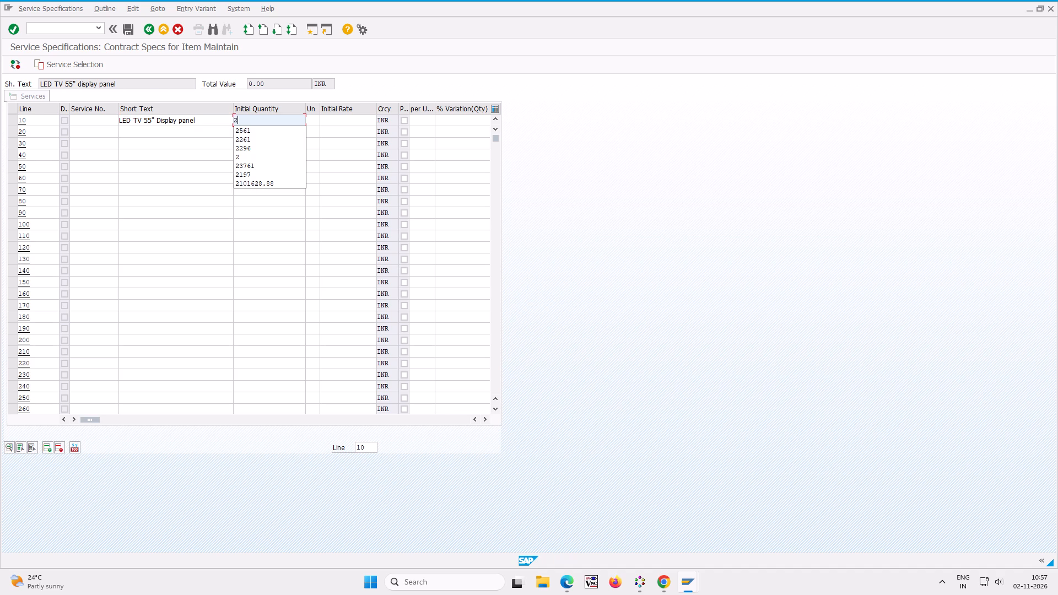
click(312, 119)
key(space)
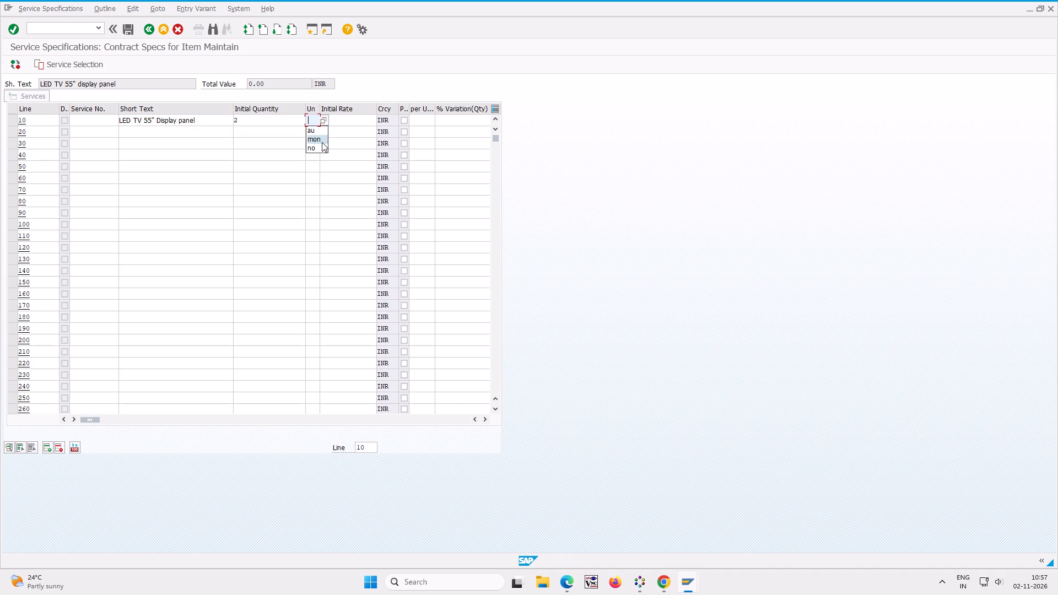
click(314, 150)
click(346, 123)
text(12000)
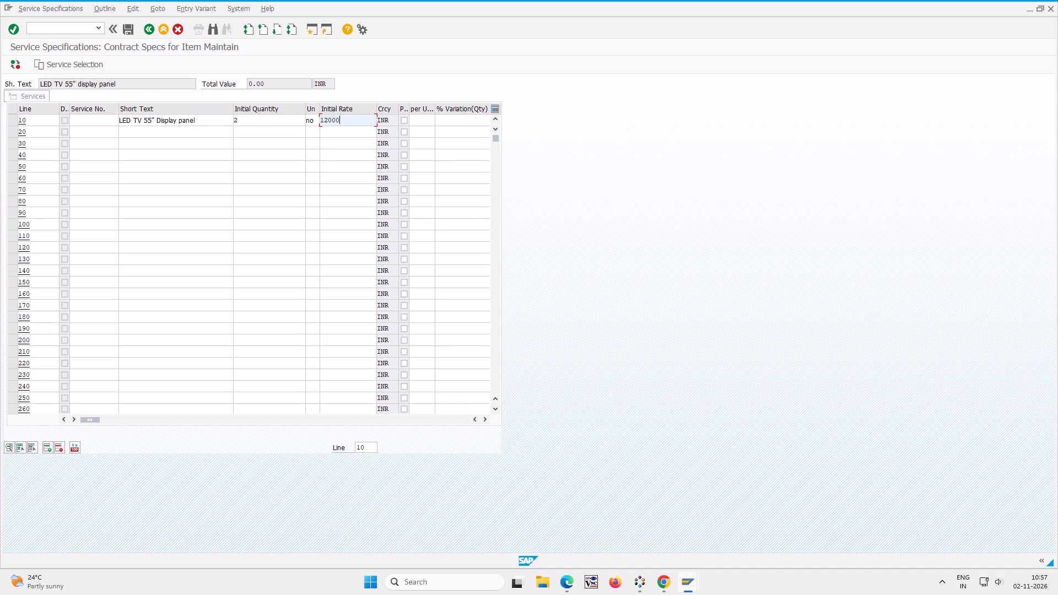
key(Return)
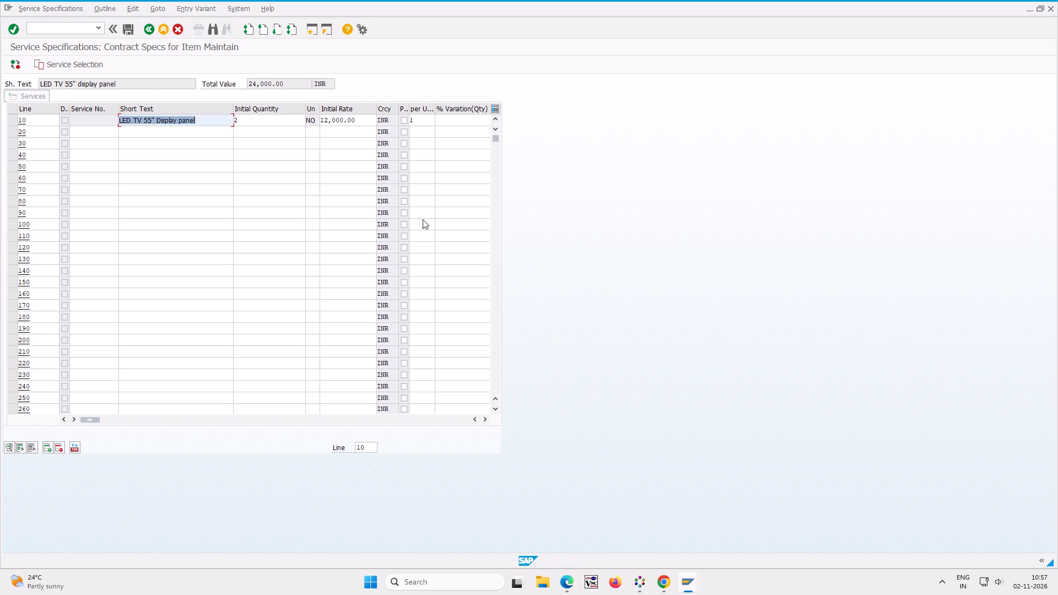
Save the contract.
click(126, 30)
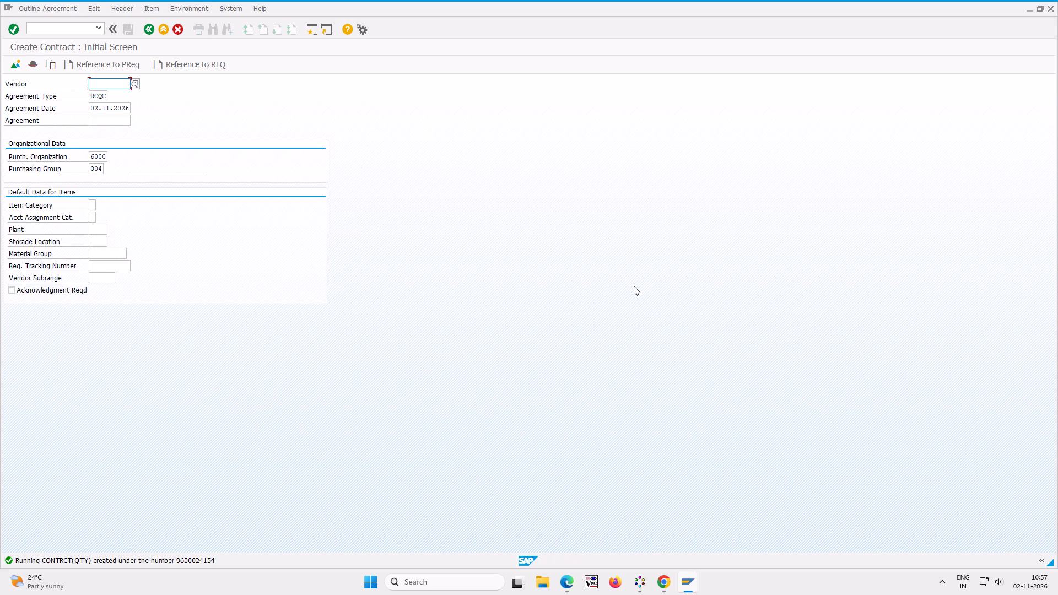
Leave contract creation and start a new purchase order with transaction ME21N.
click(42, 27)
text(/b)
key(BackSpace)
key(n)
key(Return)
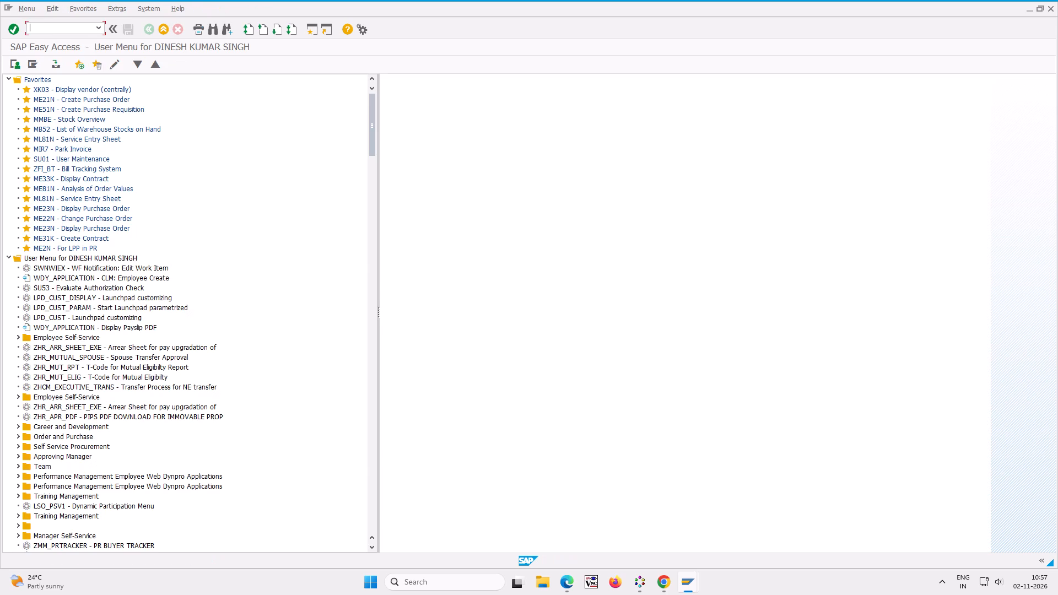
text(me21n)
key(Return)
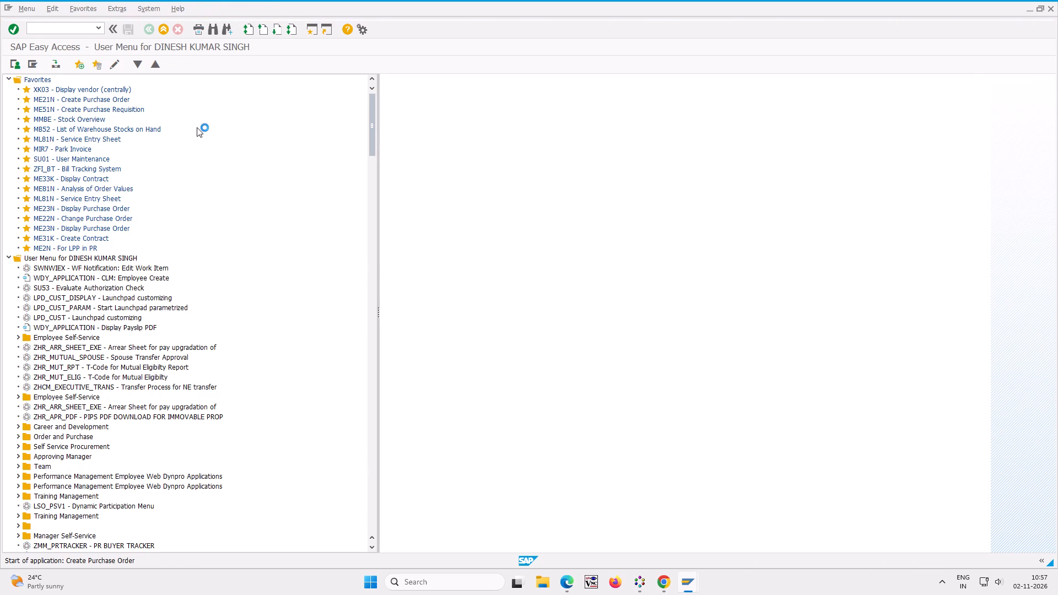
Change the purchase order's document type to PO for Other Service.
click(95, 84)
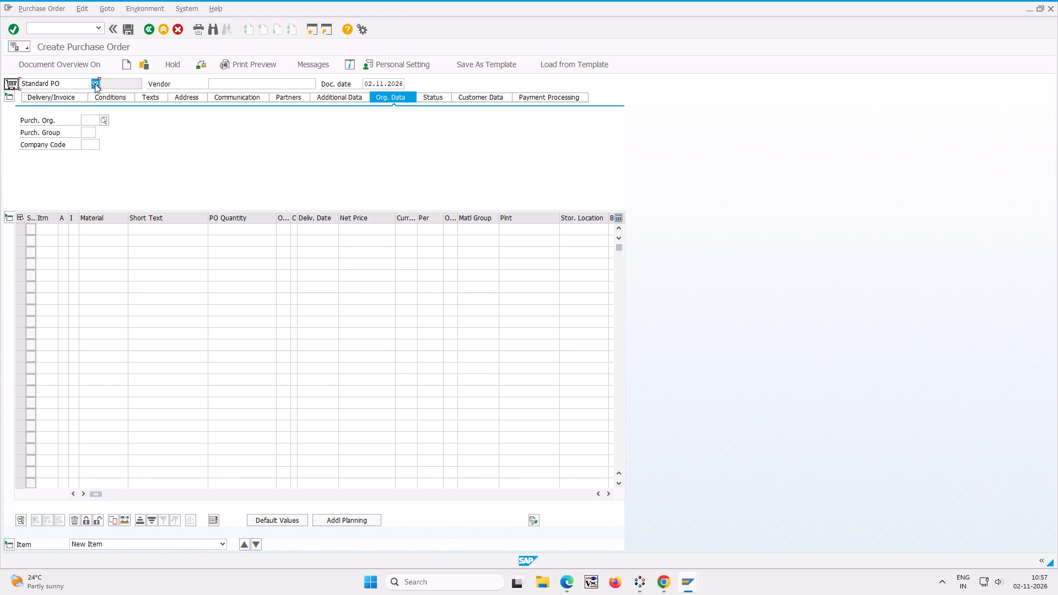
click(51, 112)
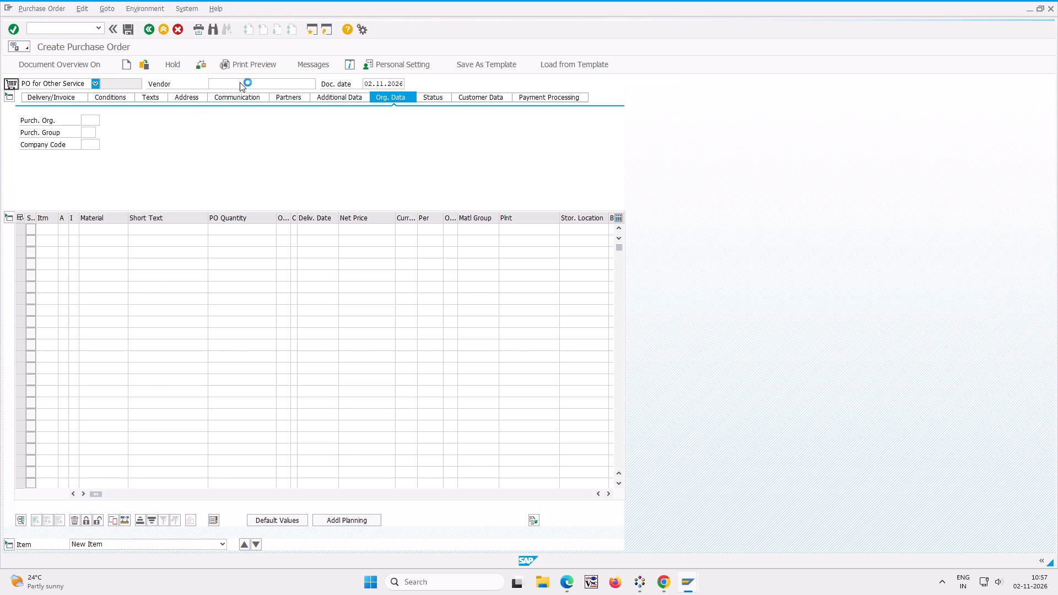
Fill the organizational data with purchasing organization 6000, purchasing group 004 and company code NCL.
key(space)
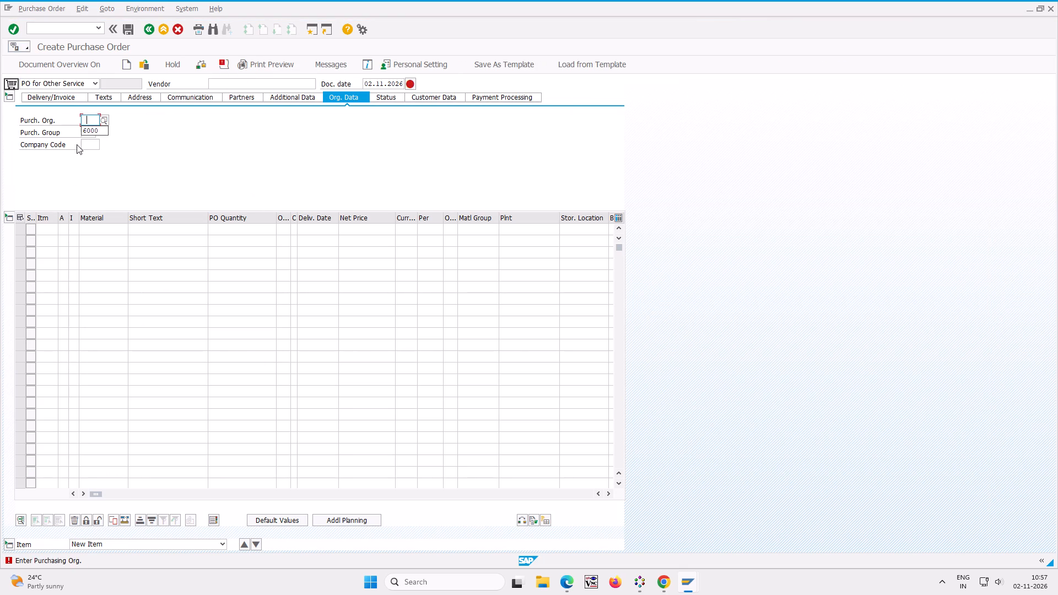
double_click(92, 127)
key(space)
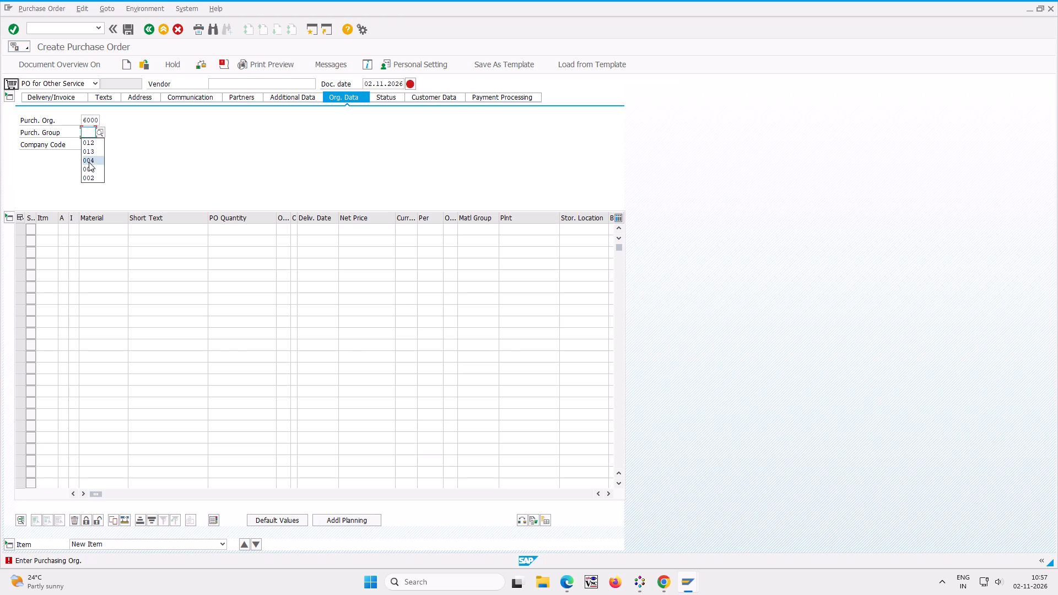
click(89, 162)
click(88, 145)
key(space)
click(90, 158)
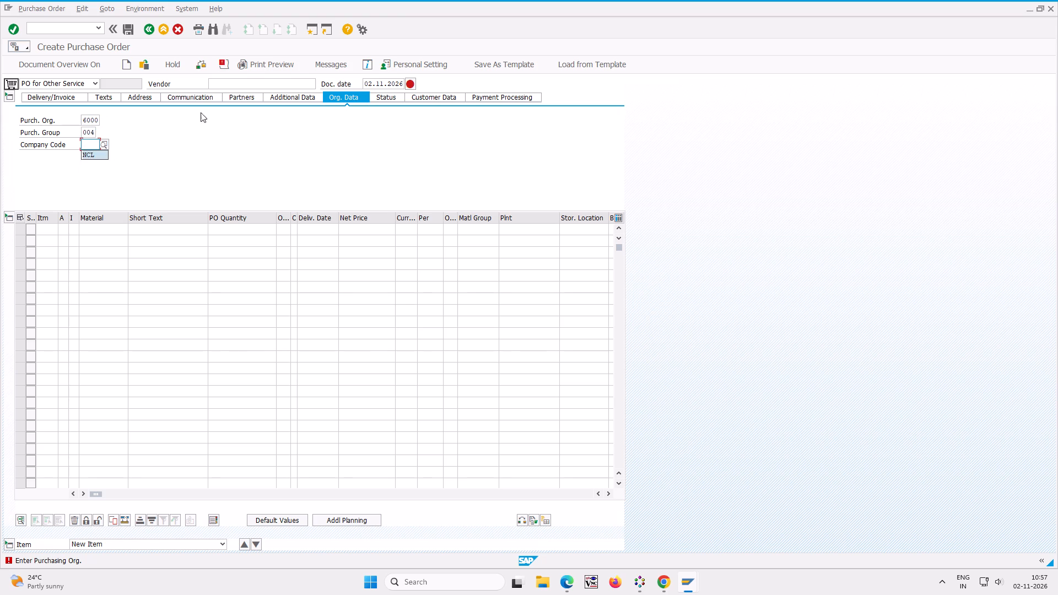
Enter 10015140 as the purchase order's vendor.
click(231, 86)
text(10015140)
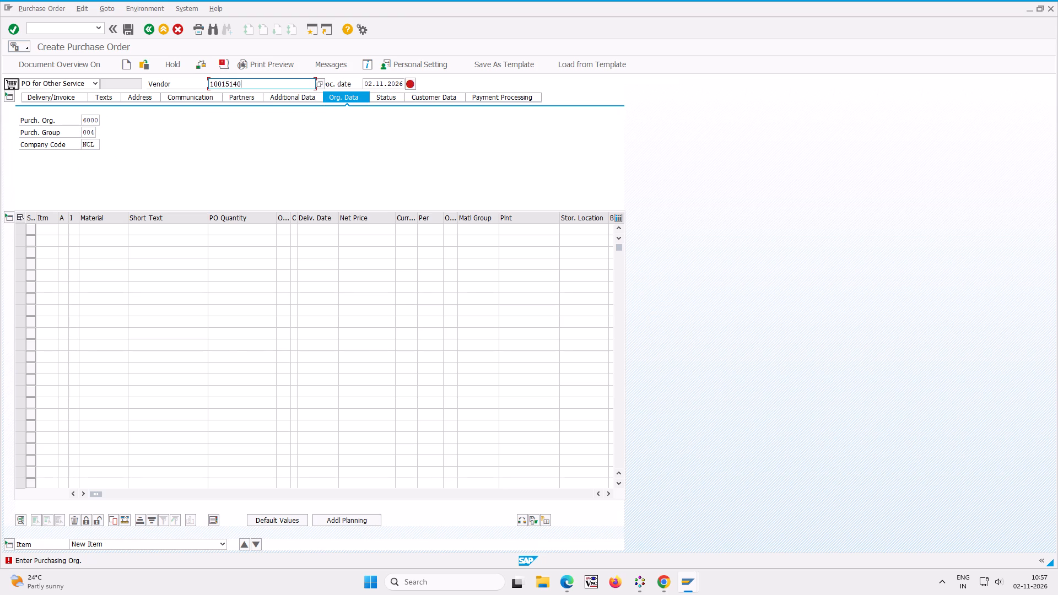
In the header's customer data, set vendor type WORKS & OTHER SERVICES, organization type PRIVATE and MSE status NON-MSE.
click(440, 96)
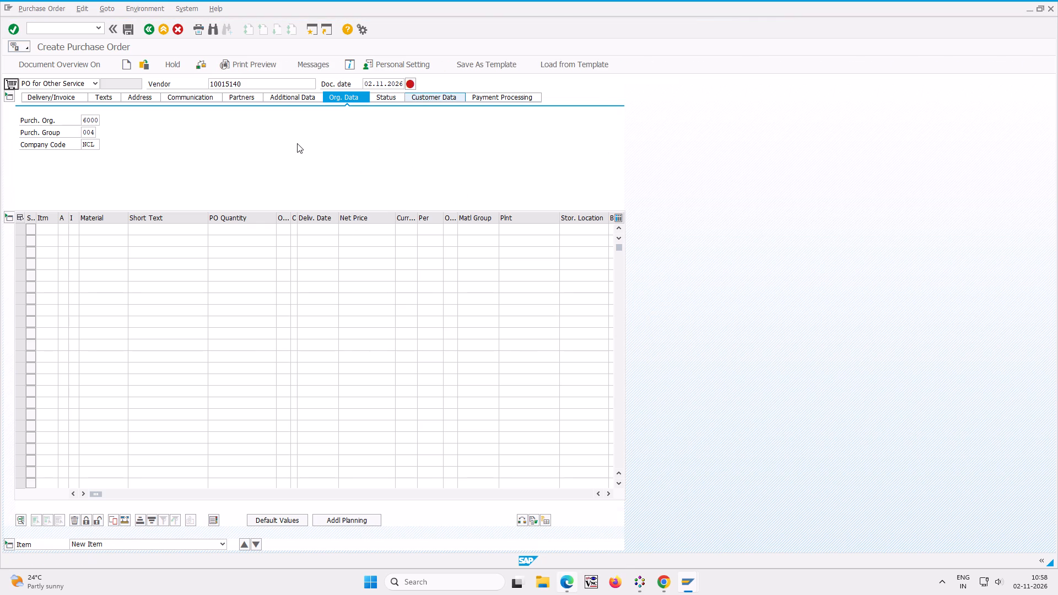
click(153, 119)
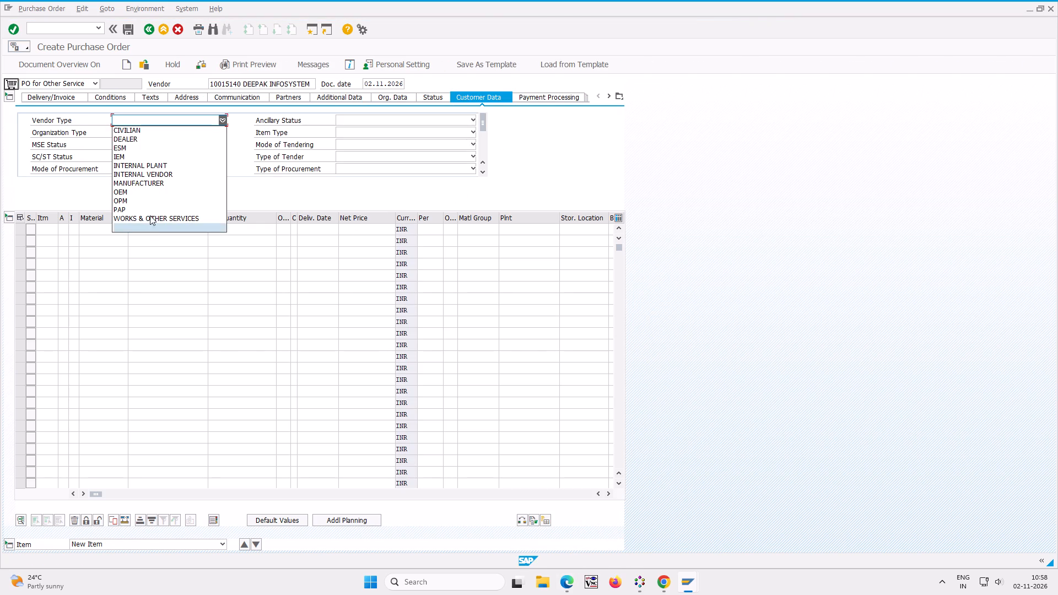
click(150, 215)
click(148, 134)
click(143, 176)
click(152, 139)
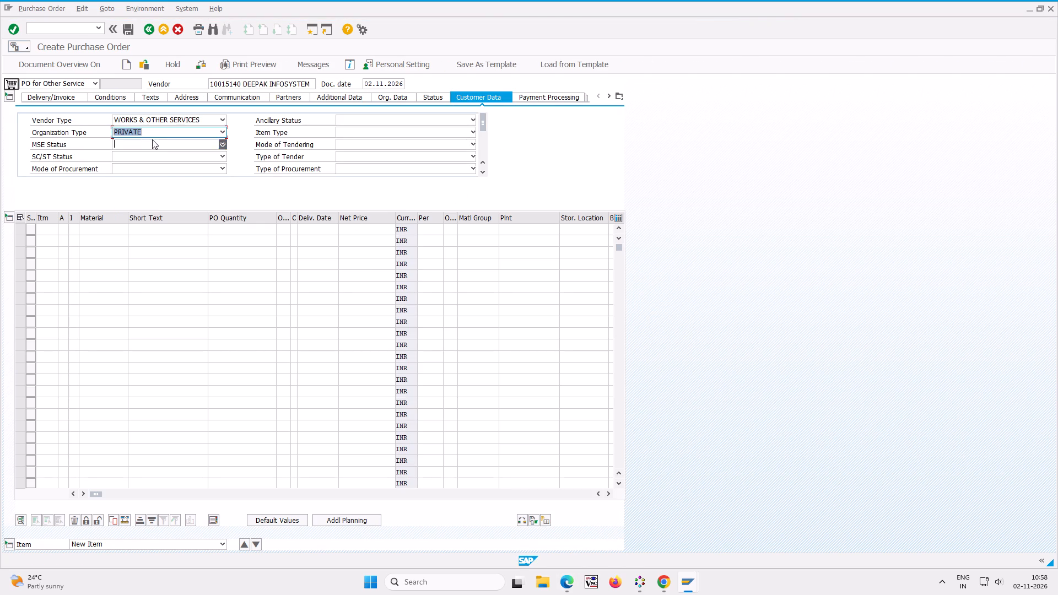
click(132, 205)
Set ancillary status NON-ANCILLARY, item type REVENUE, mode of tendering OTHER THAN E-TENDER, type of tender OTHERS and type of procurement DEC DECENTRALIZED.
click(364, 115)
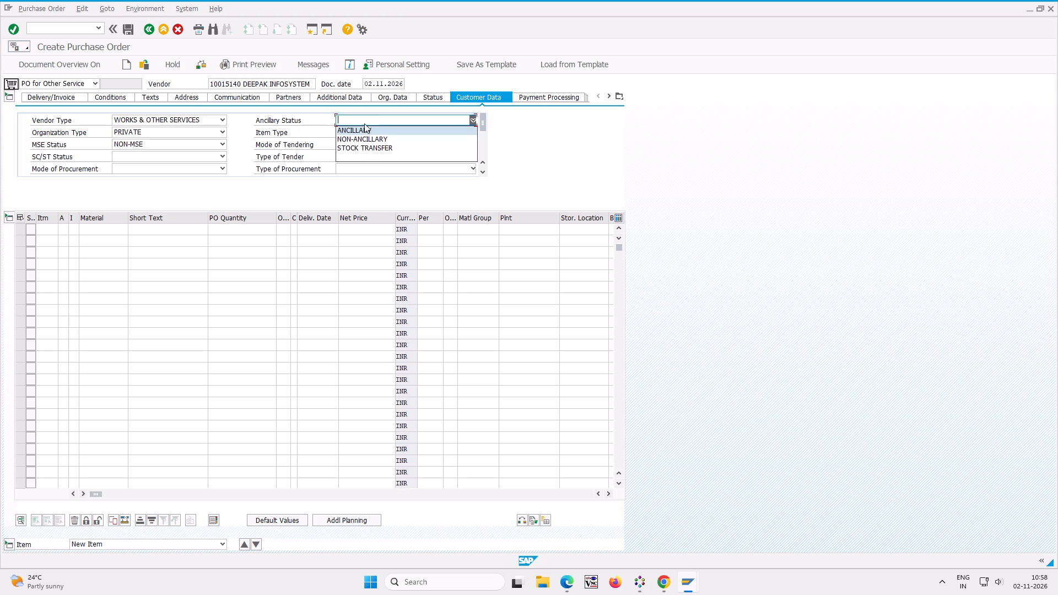
click(360, 137)
click(360, 132)
click(358, 162)
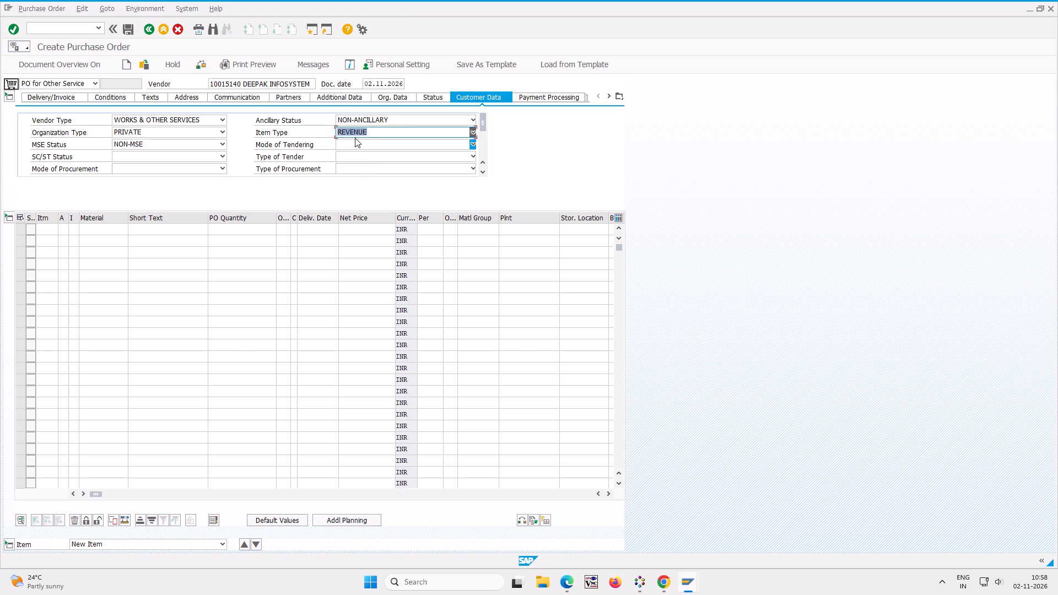
click(355, 138)
click(354, 140)
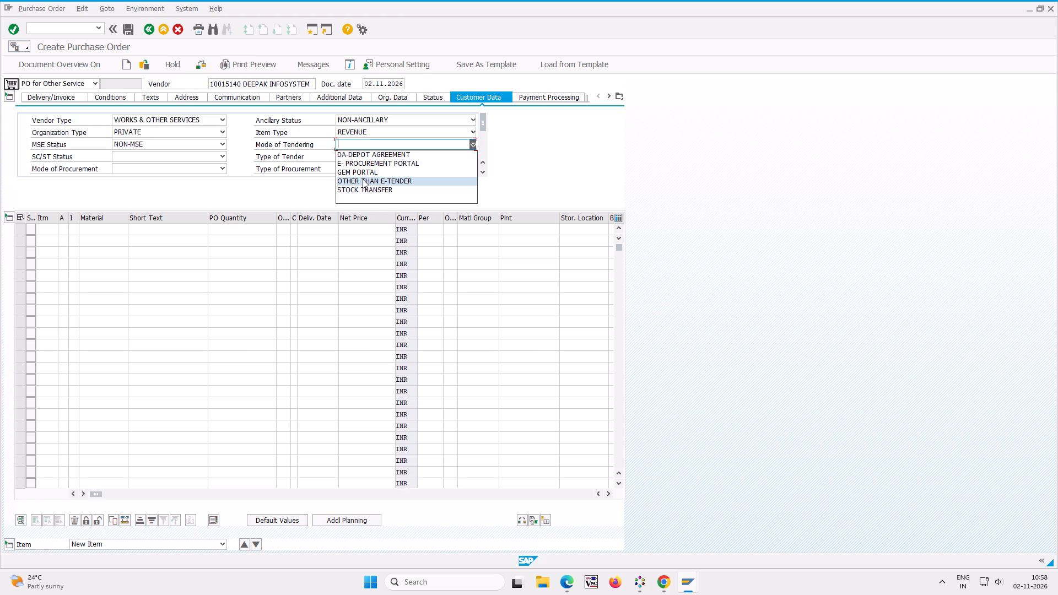
click(363, 179)
click(362, 157)
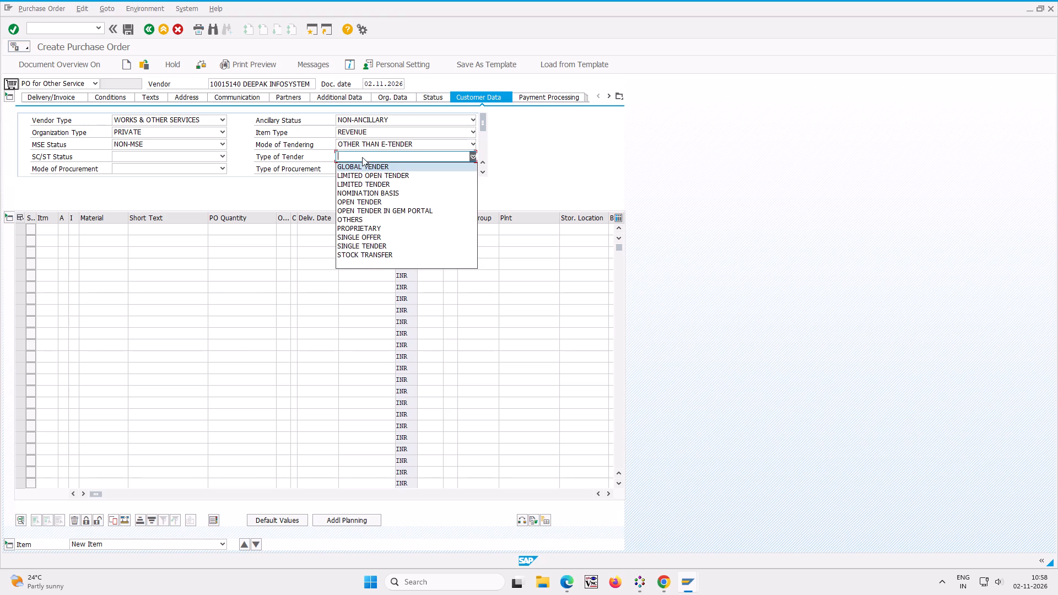
click(348, 217)
click(344, 169)
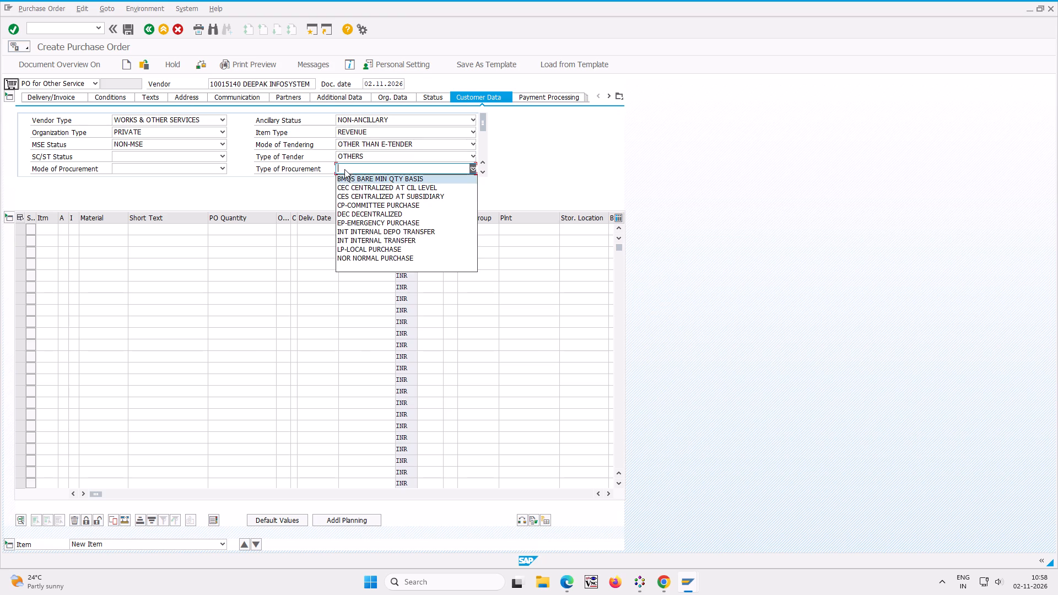
click(363, 214)
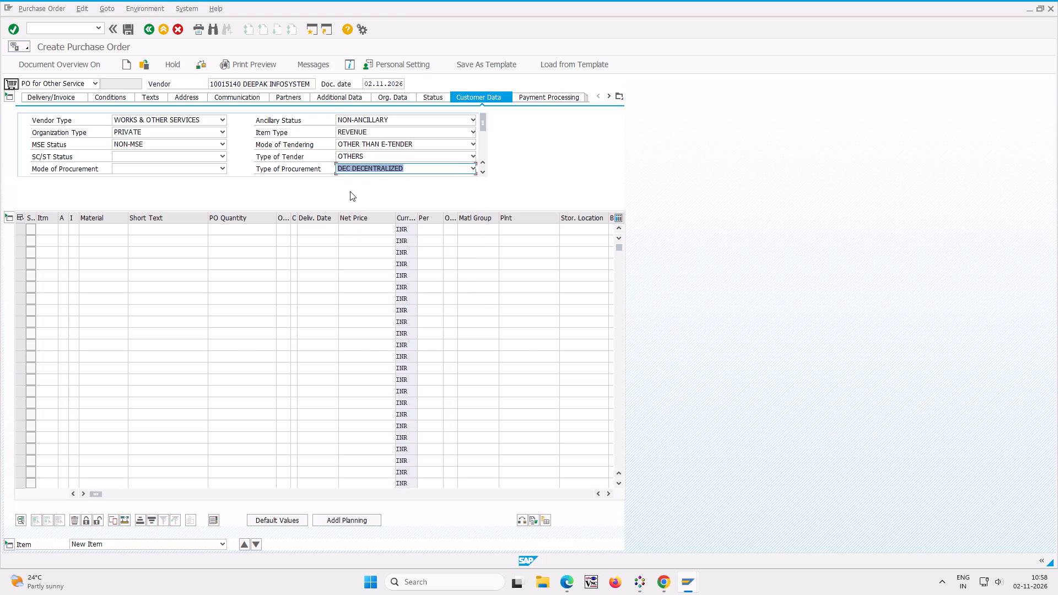
Set initiating plant code 6008, section SECTION 0, contract status AGR AGREEMENT and BG PBG applicable to NO.
scroll(350, 191, down, 3)
click(153, 119)
key(space)
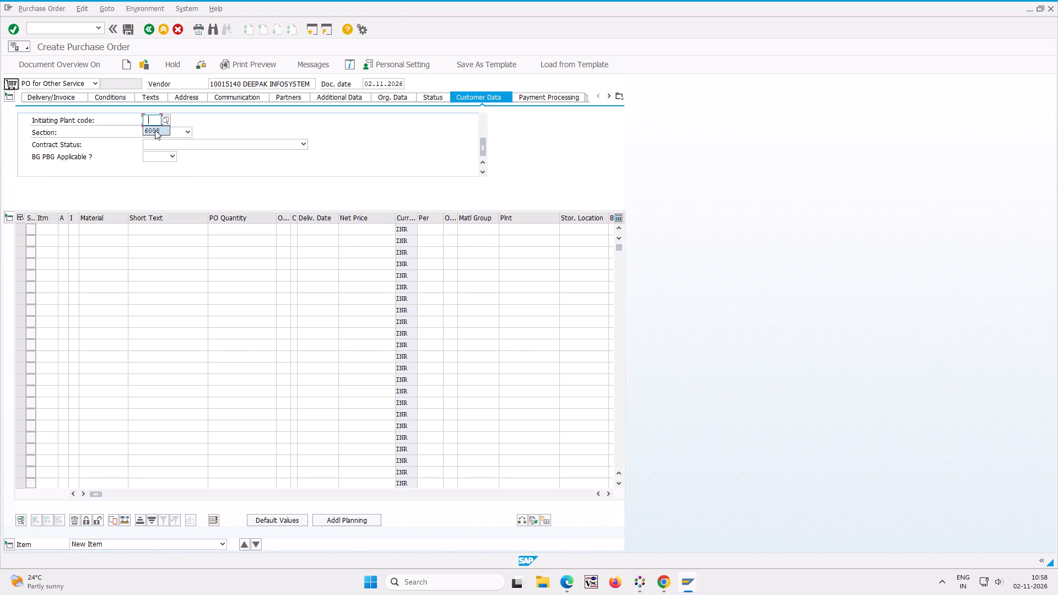
double_click(155, 130)
double_click(155, 142)
double_click(155, 151)
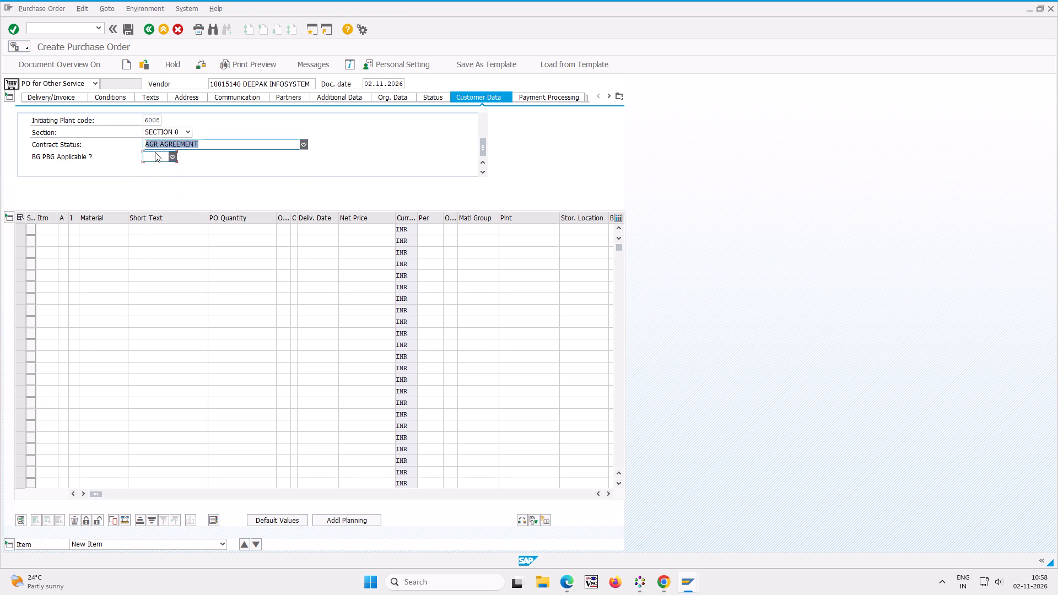
click(156, 180)
key(Return)
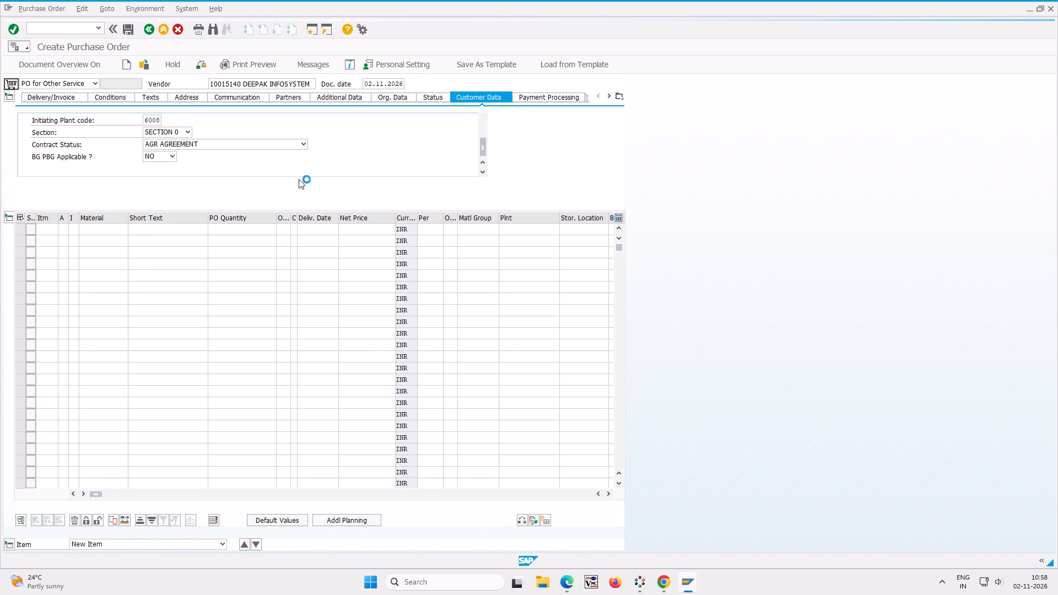
Set the first item's account assignment category to U and choose its item category.
click(62, 229)
click(74, 230)
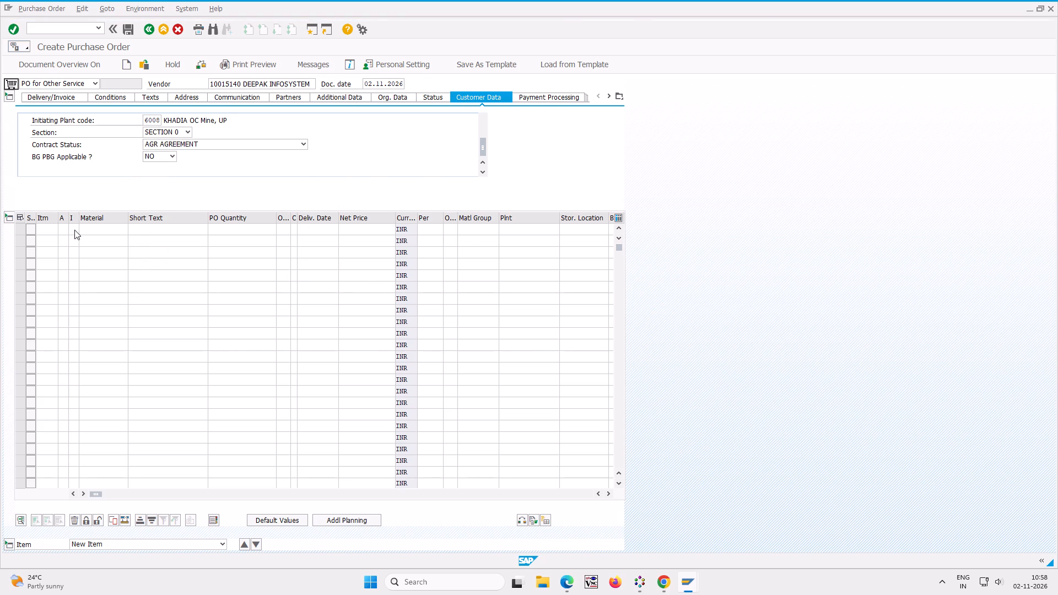
double_click(39, 307)
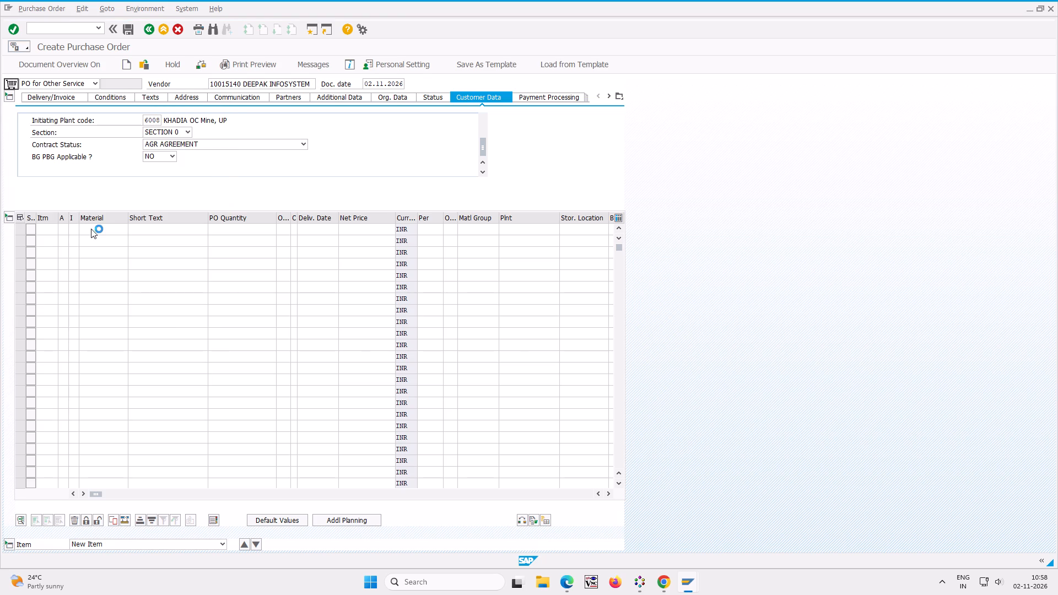
click(91, 229)
click(72, 229)
click(81, 228)
double_click(26, 136)
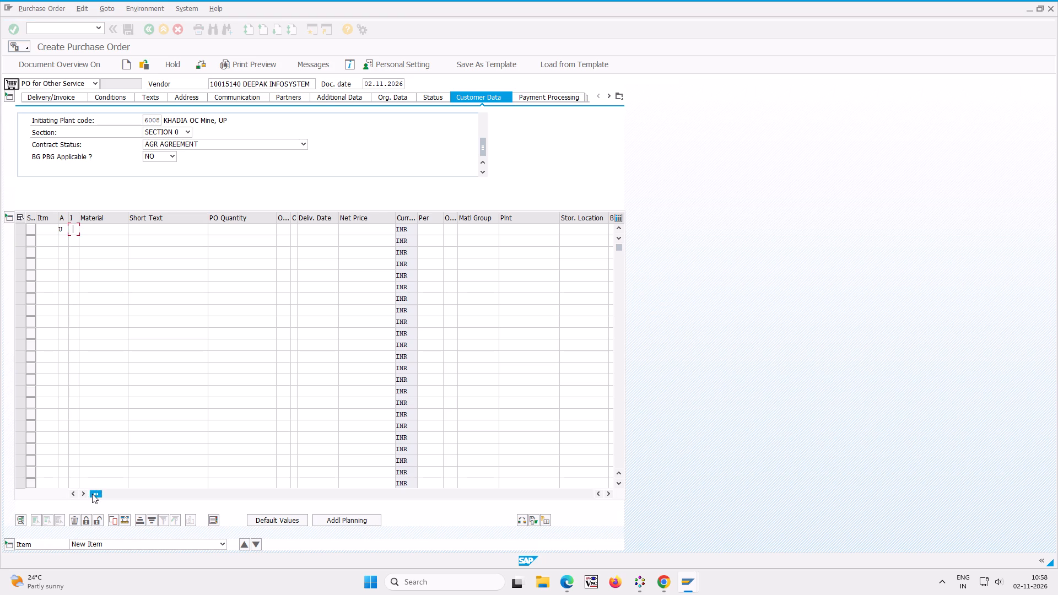
drag(92, 494, 271, 495)
click(499, 228)
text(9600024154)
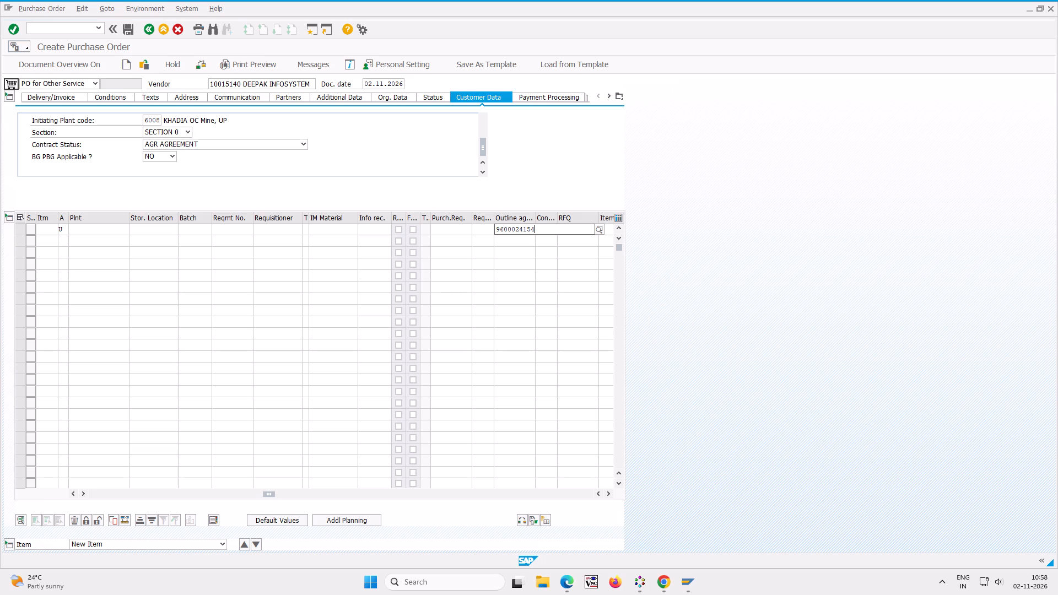
click(533, 253)
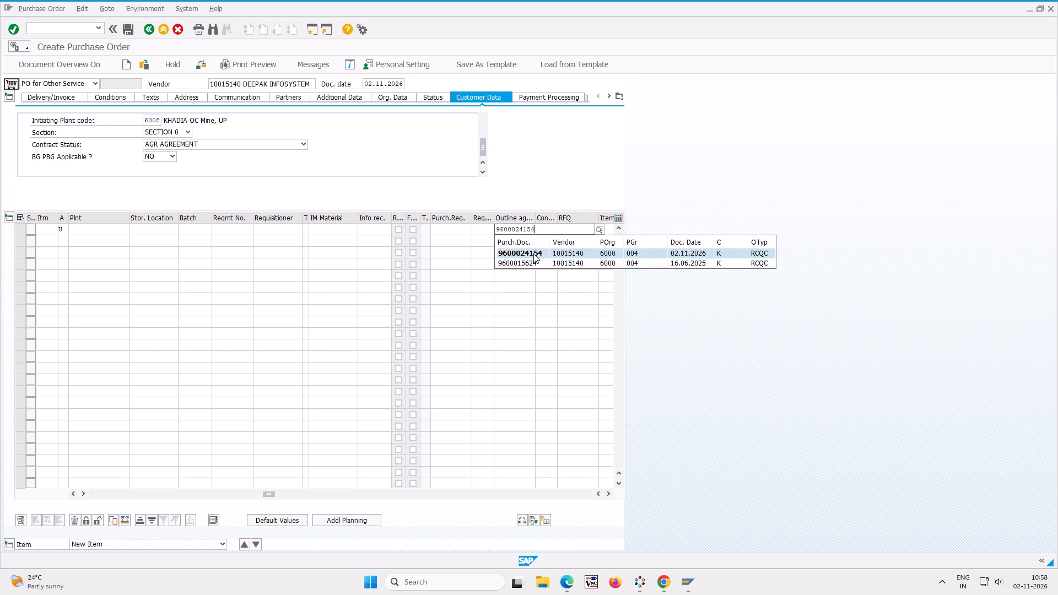
key(Return)
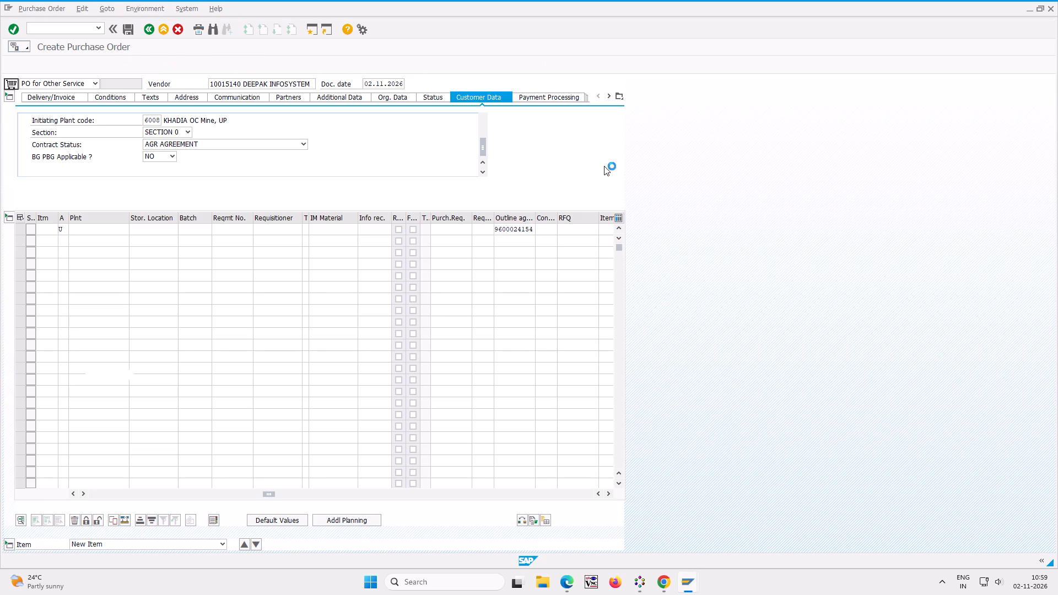
click(173, 516)
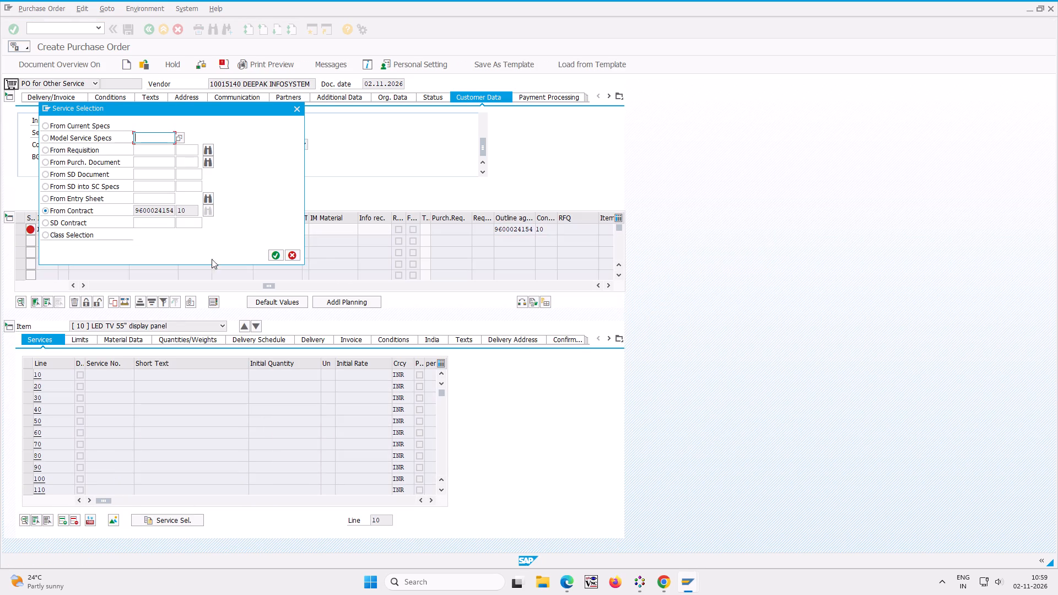
click(273, 253)
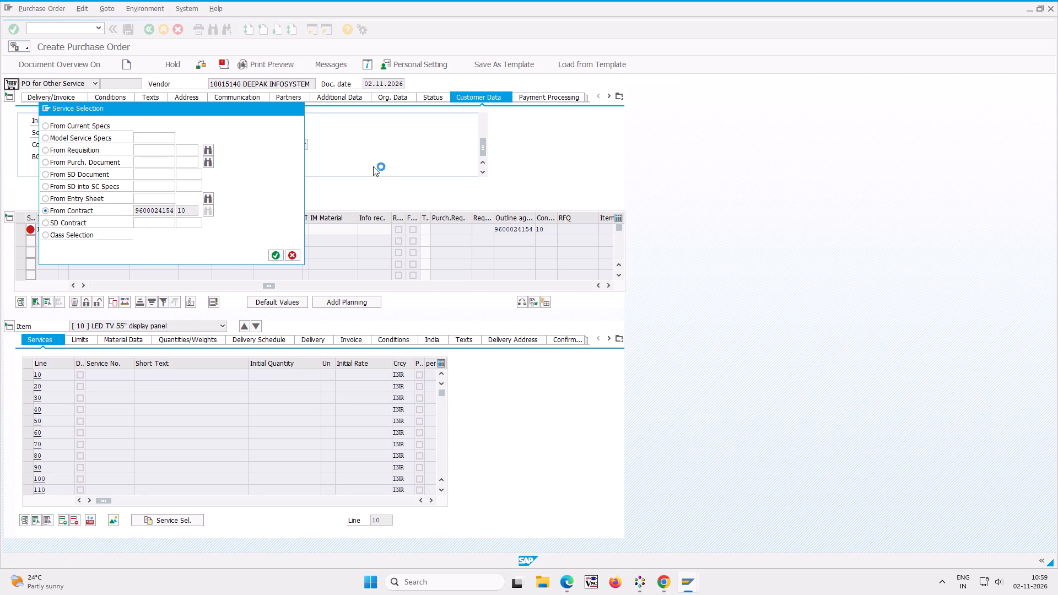
click(13, 120)
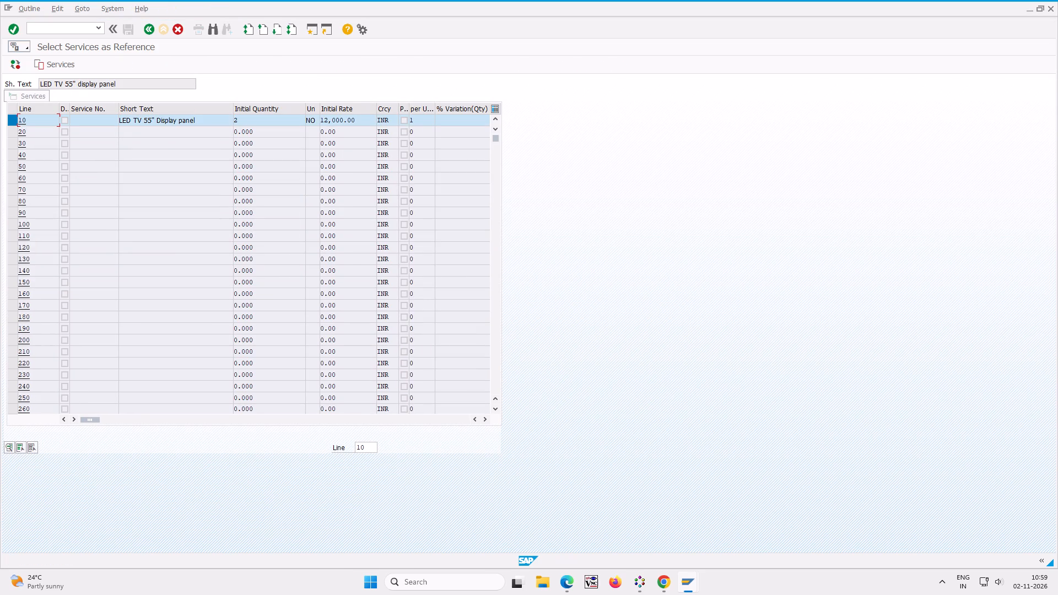
click(57, 63)
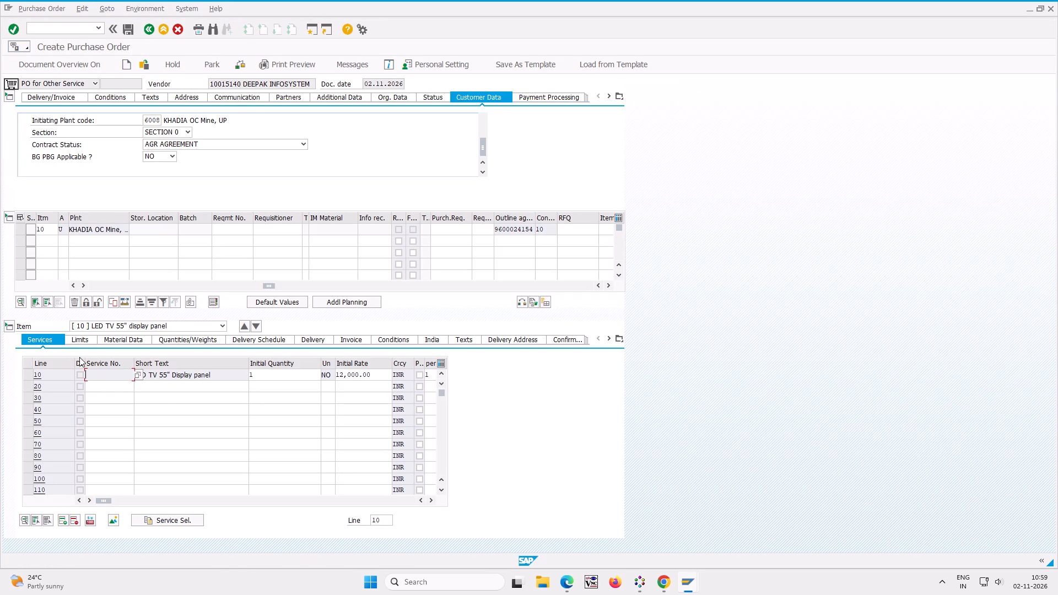
Check the purchase order for Other Service and save it.
click(77, 343)
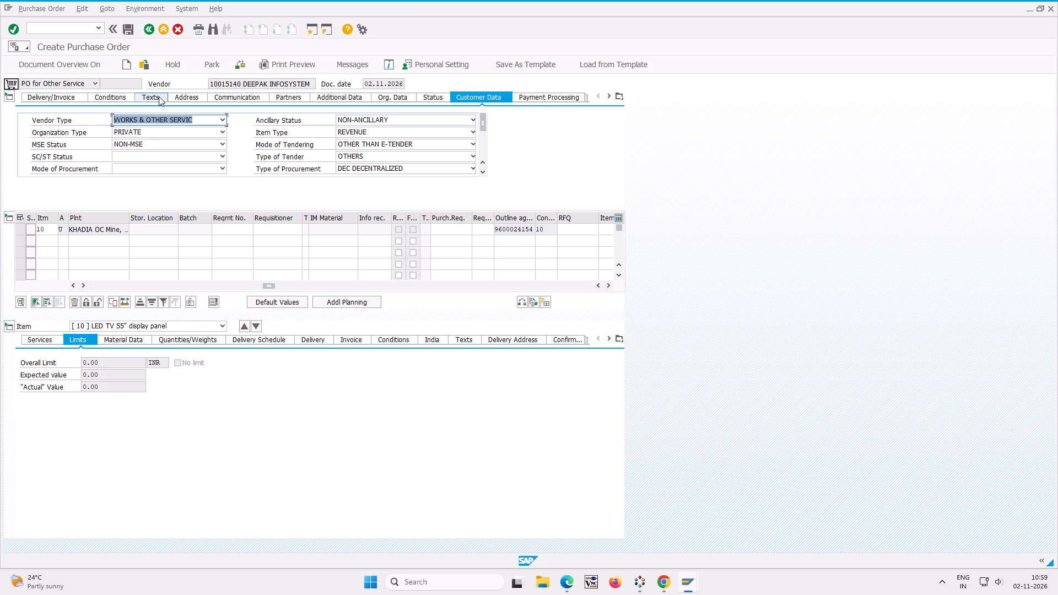
click(238, 64)
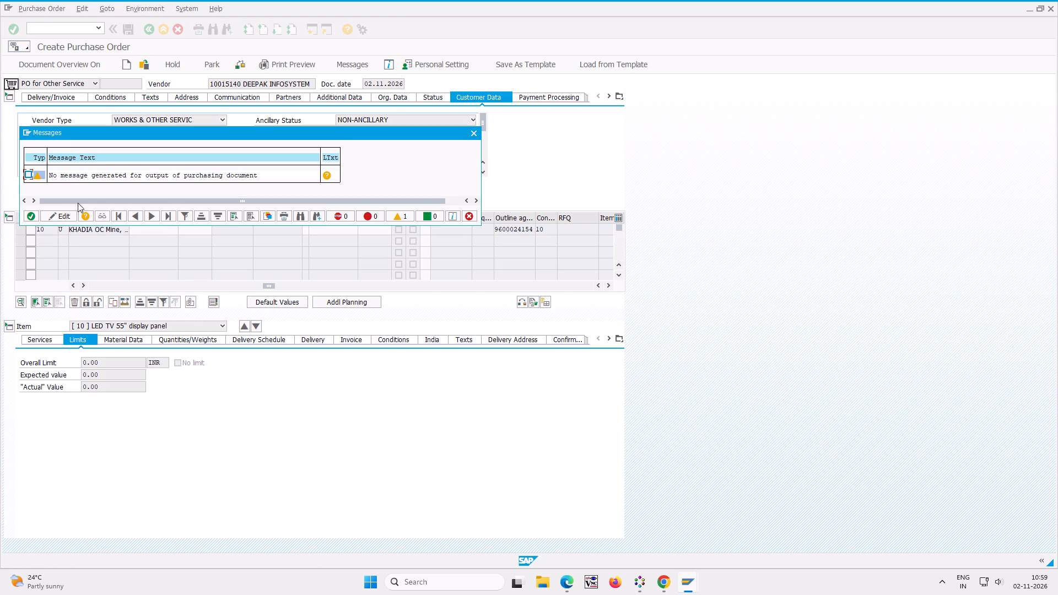
click(28, 217)
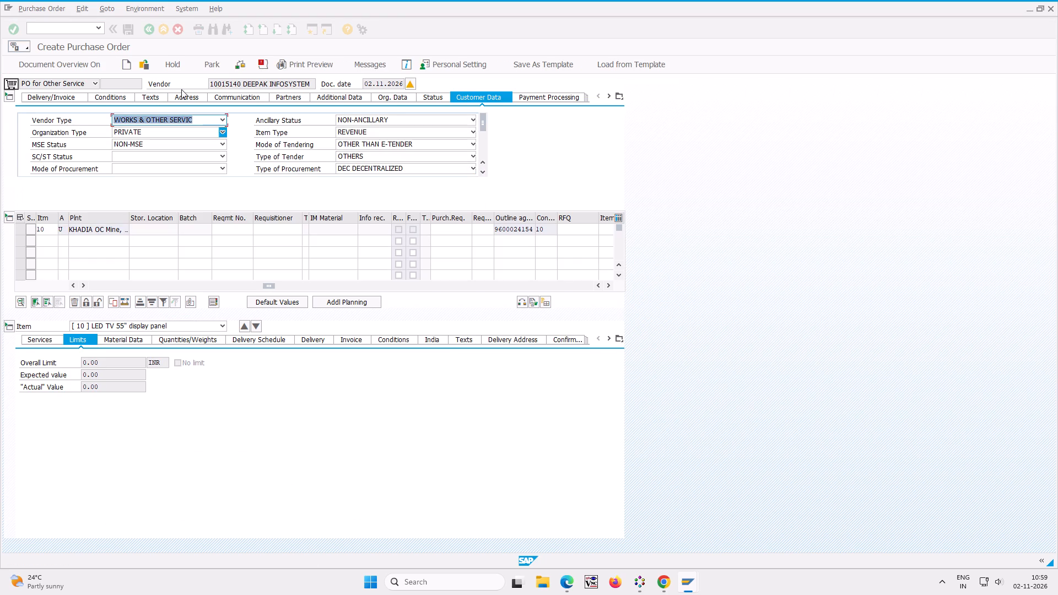
click(127, 27)
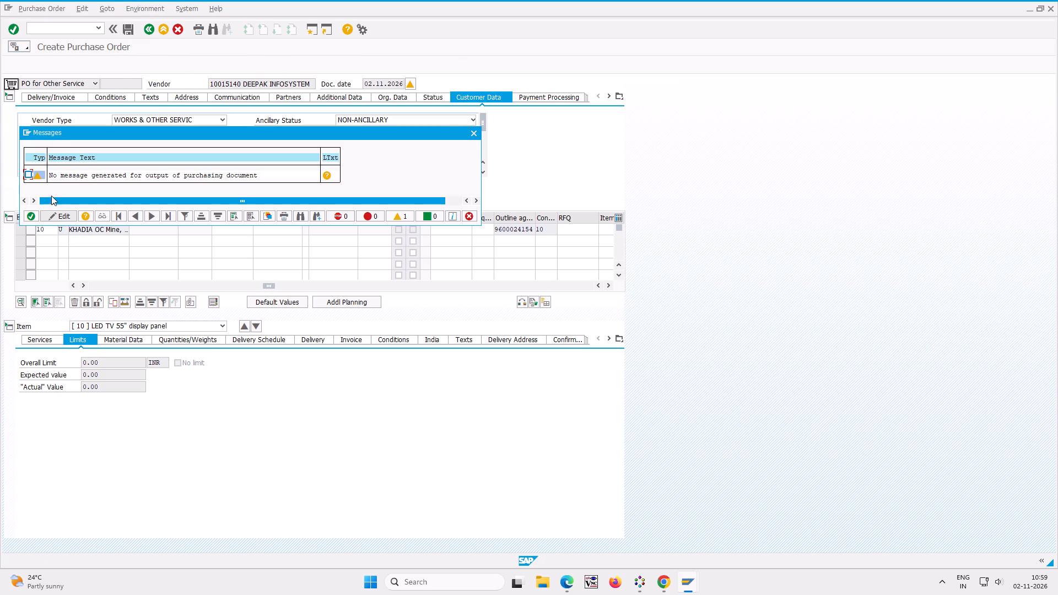
click(29, 215)
click(146, 207)
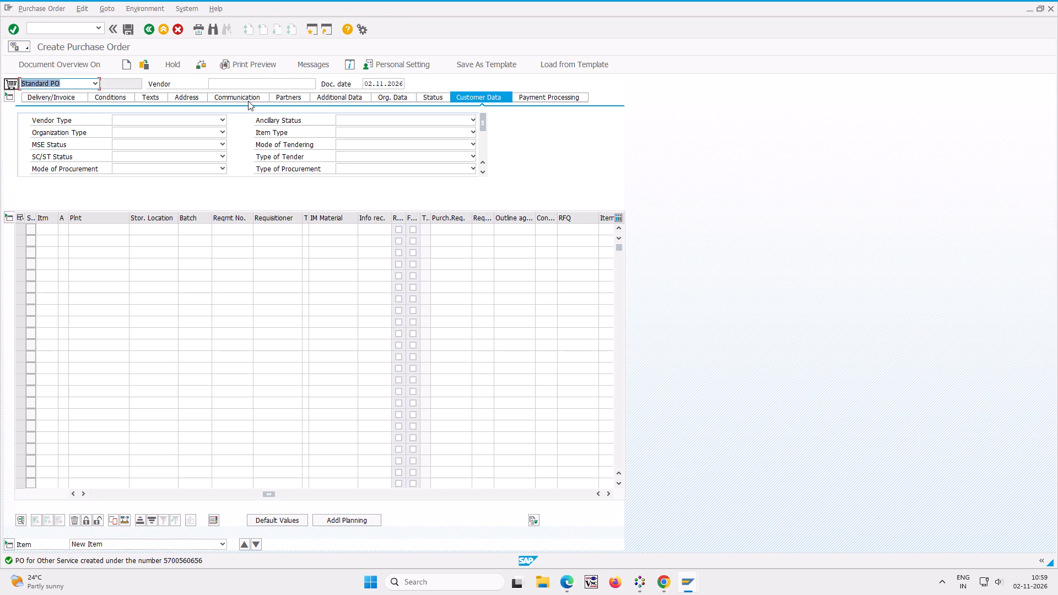
click(73, 30)
text(/nml81n)
key(Return)
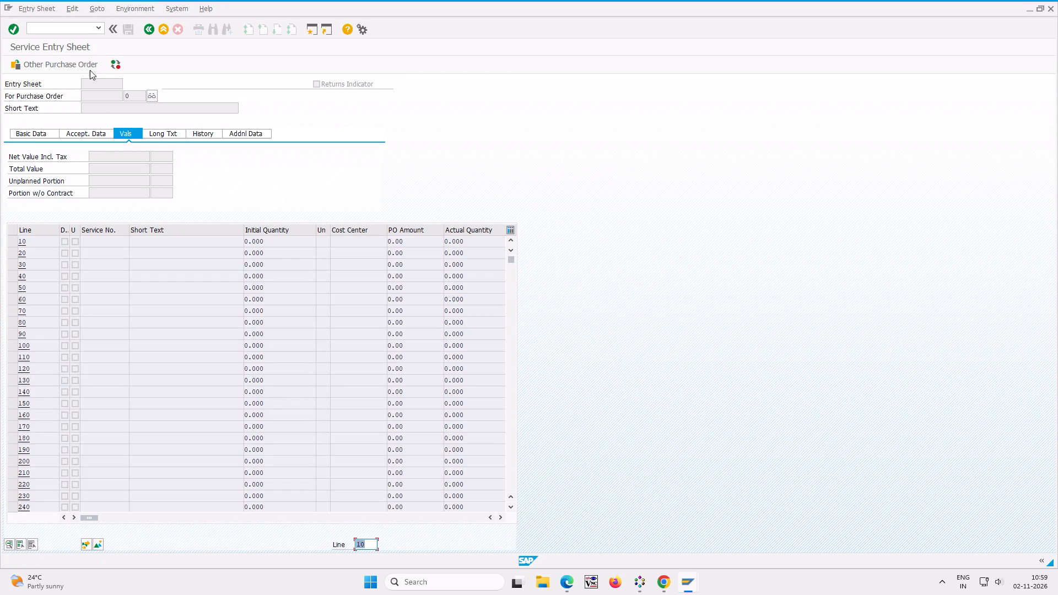
click(79, 65)
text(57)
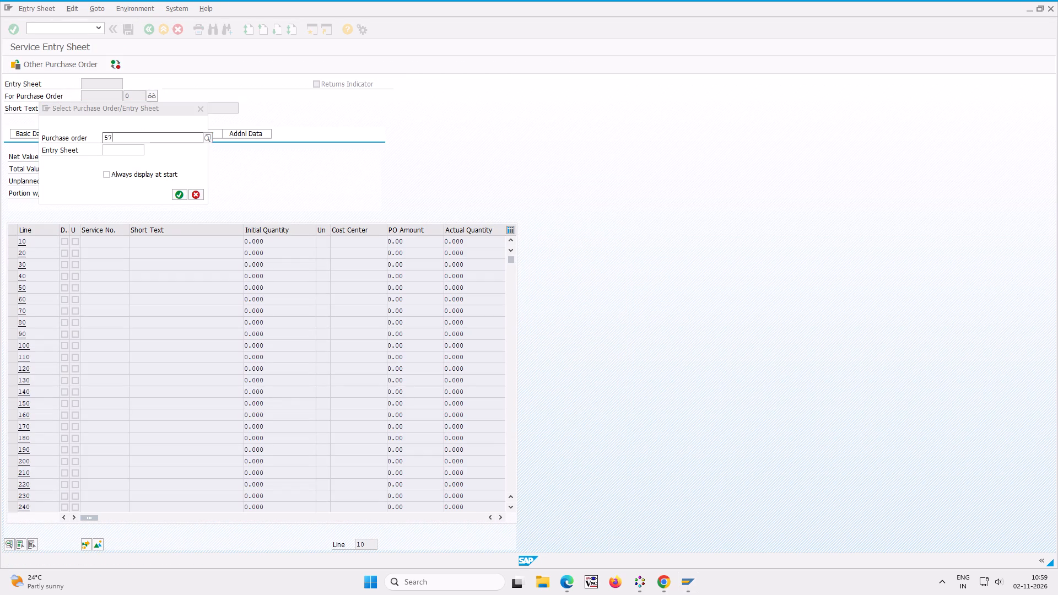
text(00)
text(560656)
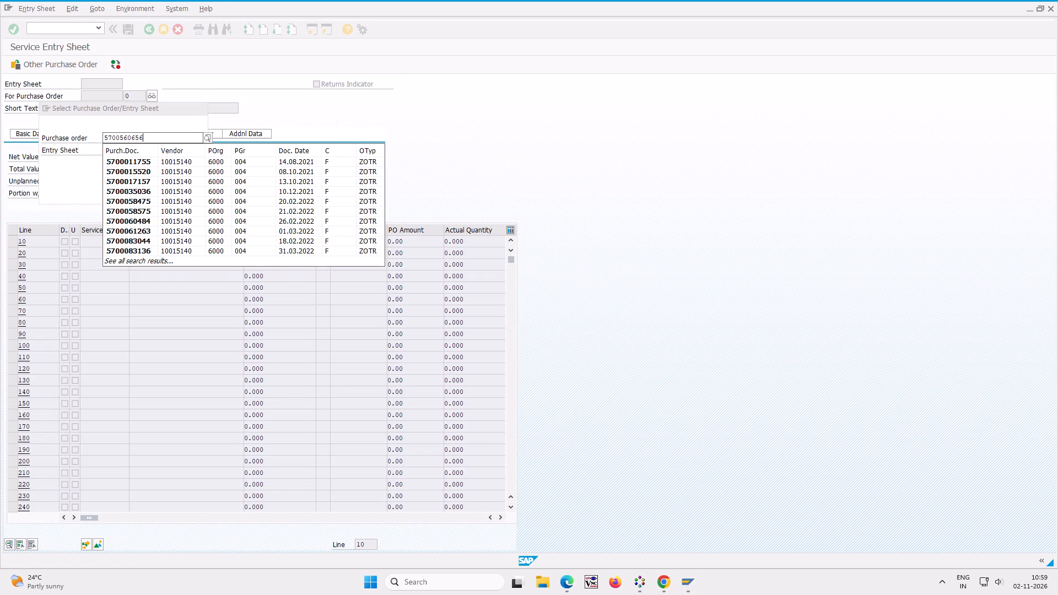
click(142, 163)
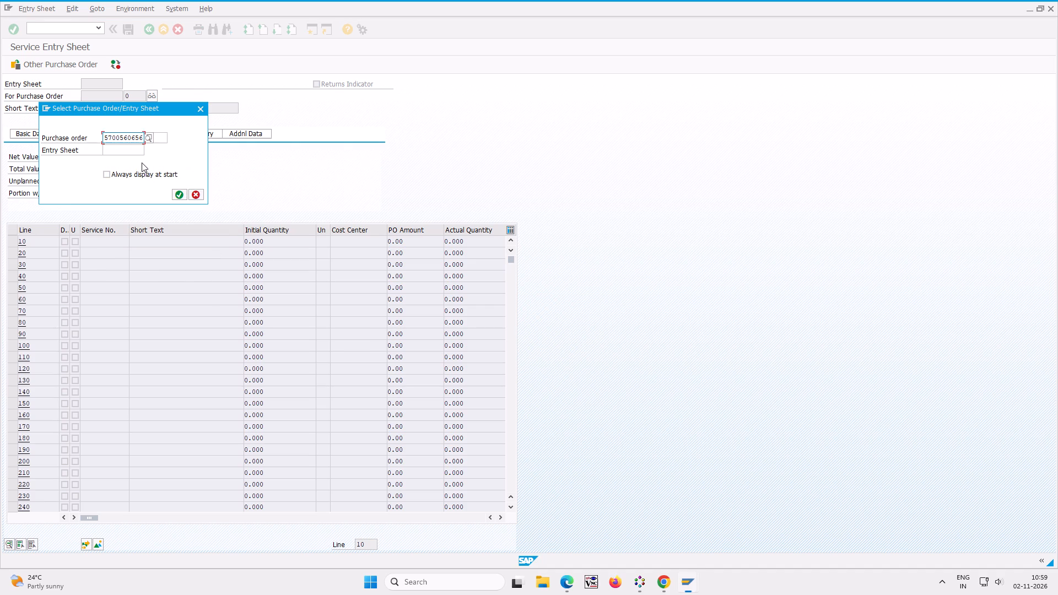
click(179, 193)
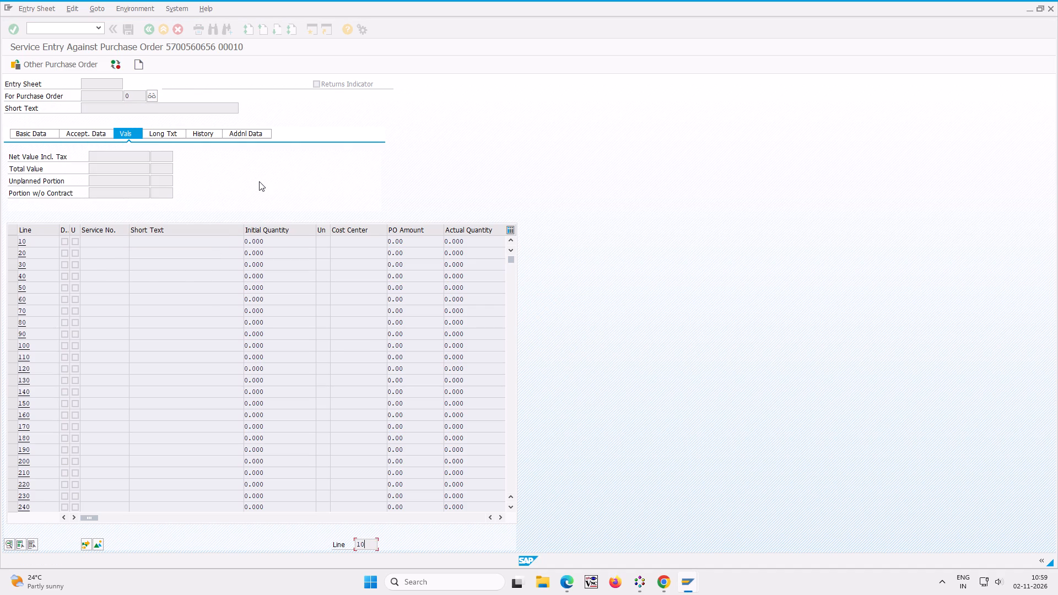
Create a new entry sheet with the short text "Payment for Deepak infosystem".
click(138, 66)
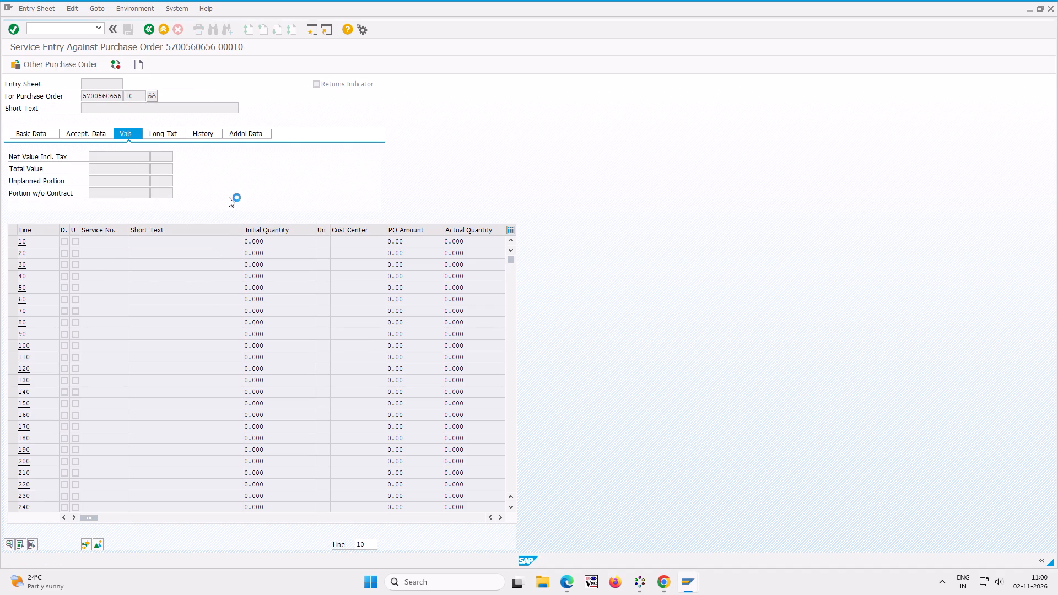
key(space)
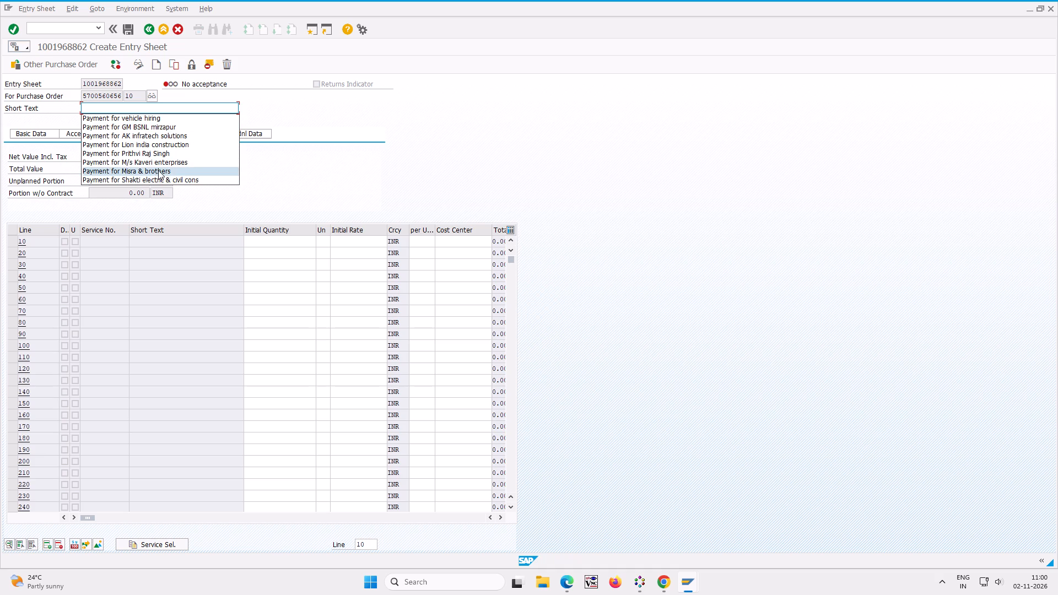
scroll(172, 153, down, 4)
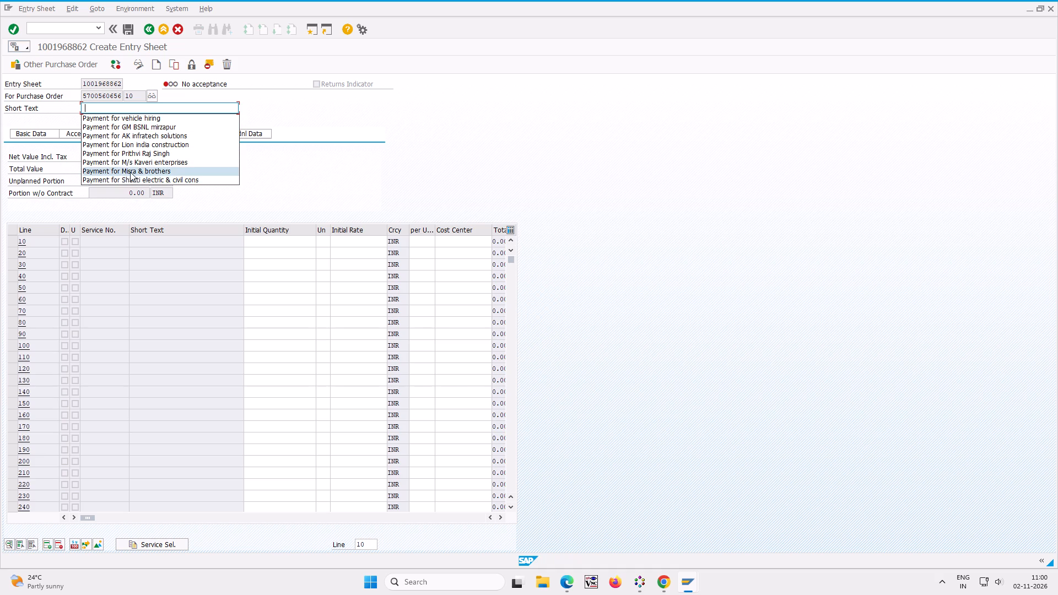
click(131, 170)
drag(120, 106, 168, 105)
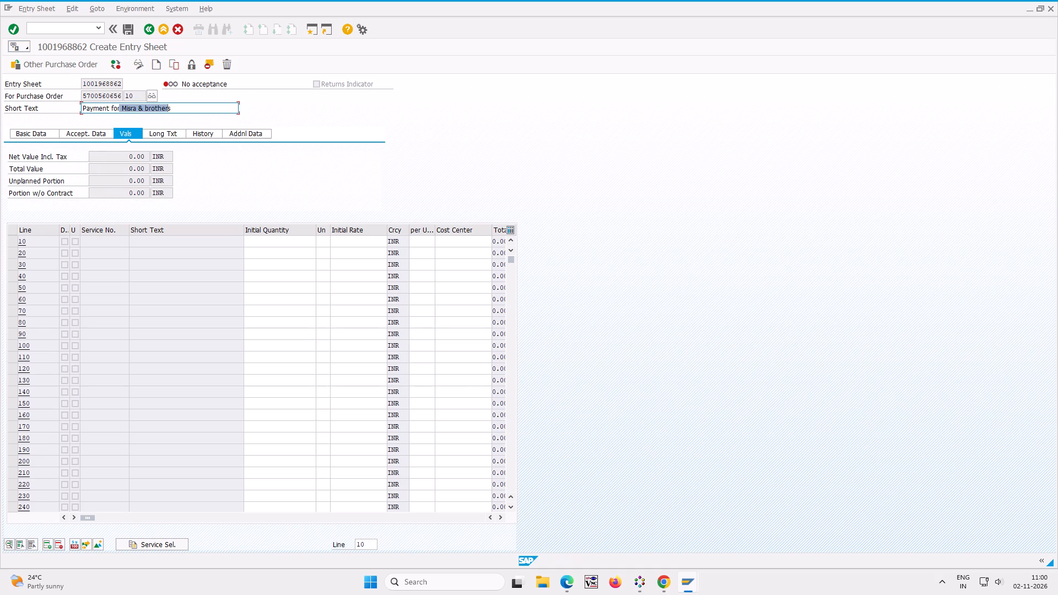
drag(168, 105, 171, 105)
text(Dee)
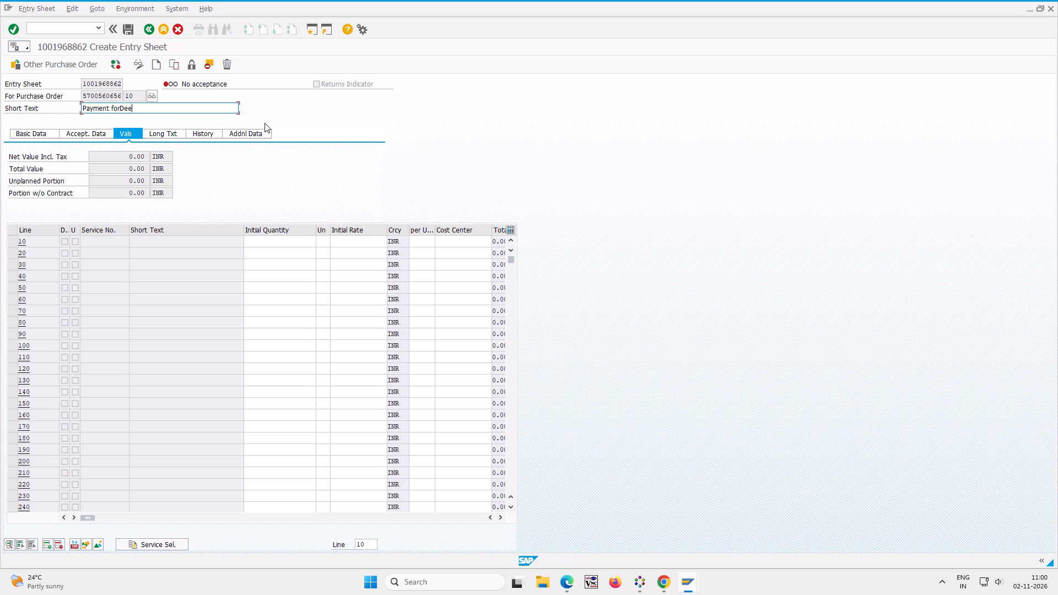
text(pa)
key(k)
click(119, 109)
key(space)
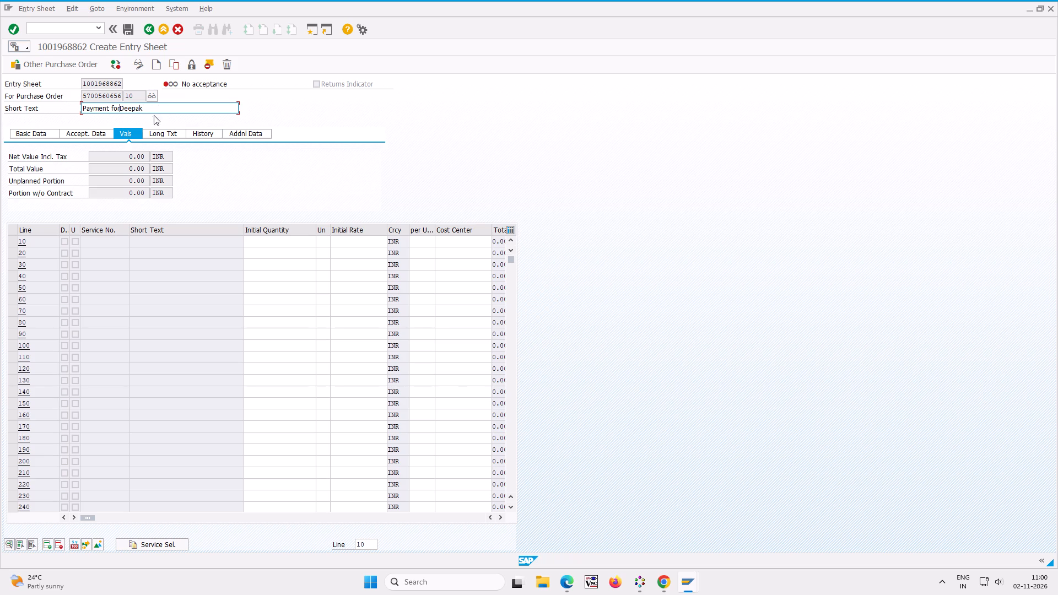
click(155, 106)
key(space)
text(infosystem)
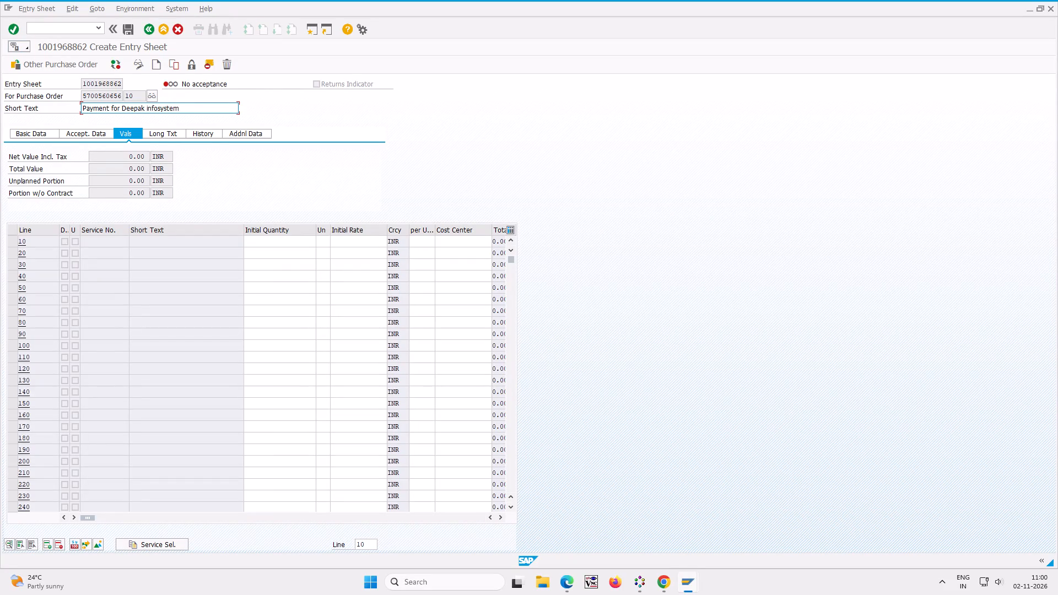
Set the entry sheet's account assignment category to Cost center and its period to 29.10.2026 through 29.10.2026.
click(46, 131)
click(103, 156)
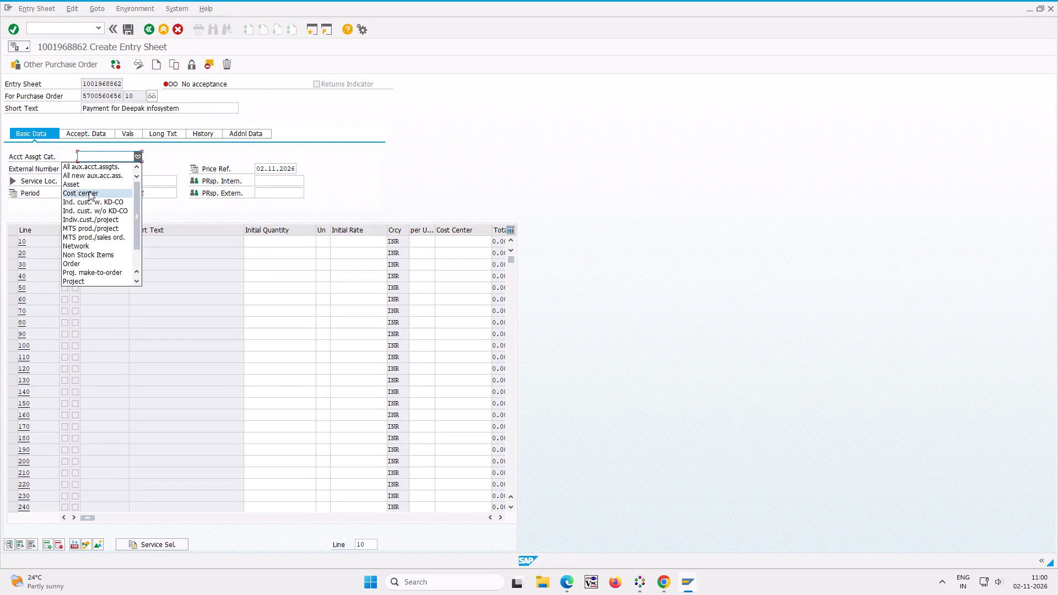
click(89, 191)
click(101, 193)
text(29.10.2026)
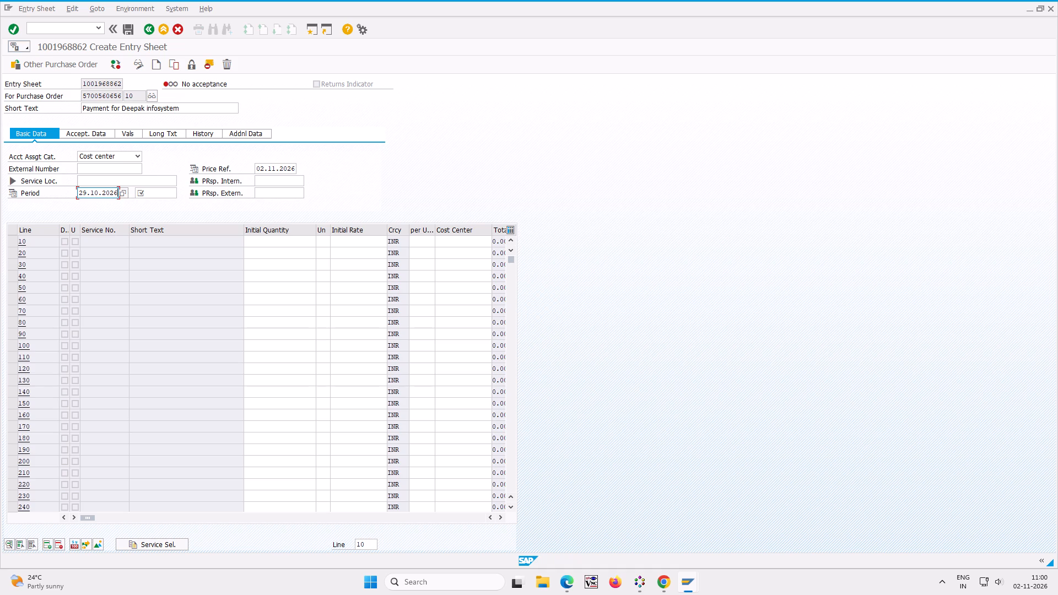
click(158, 191)
text(29.10.2026)
Adopt service line 10, LED TV 55" Display panel, from the purchase order into the entry sheet.
click(170, 543)
click(278, 239)
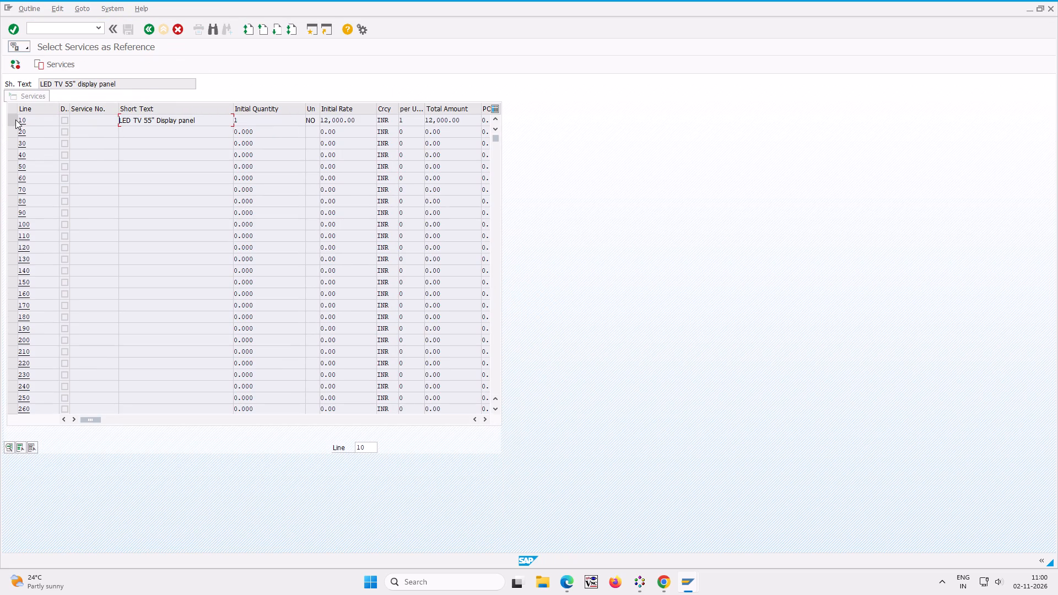
click(15, 120)
click(59, 58)
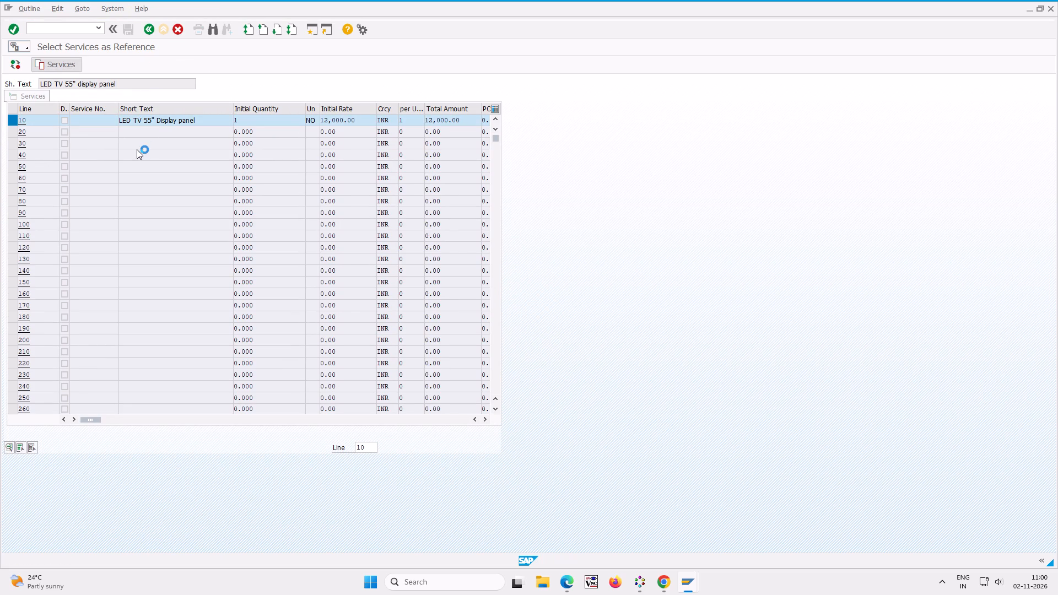
Assign service line 10 to cost center NCL6008310 and fund DECENTRLZD.
key(space)
click(94, 197)
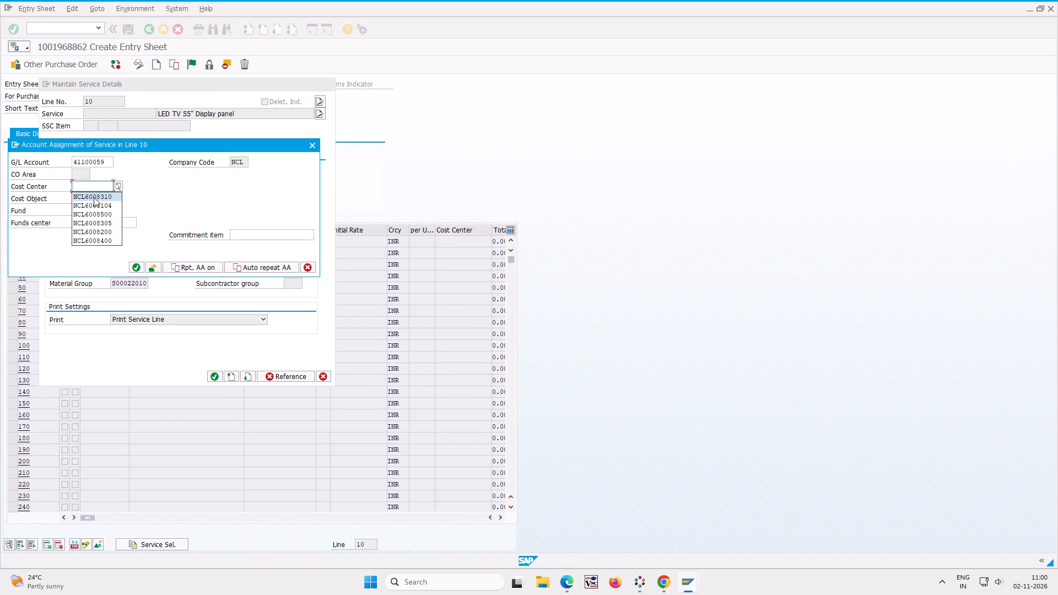
click(93, 210)
key(space)
click(97, 224)
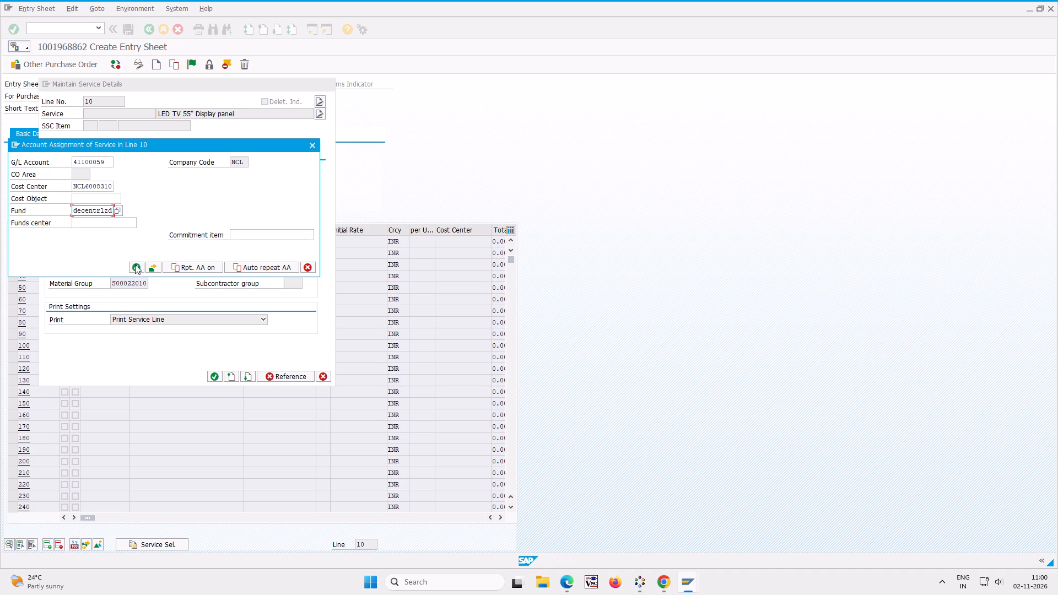
click(132, 268)
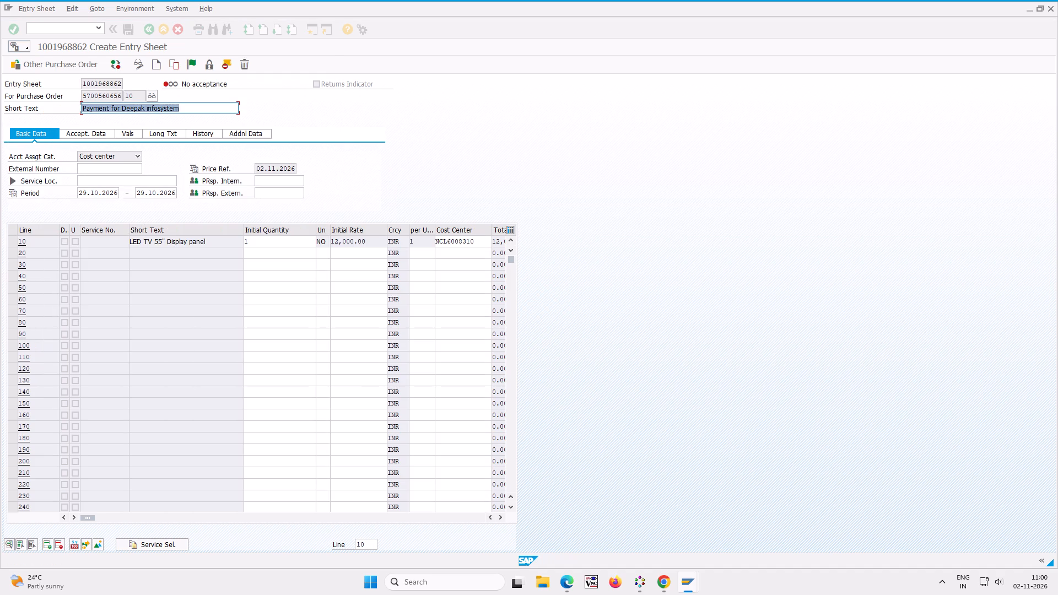
Review service line 10's account assignment and the entry sheet's values.
click(14, 242)
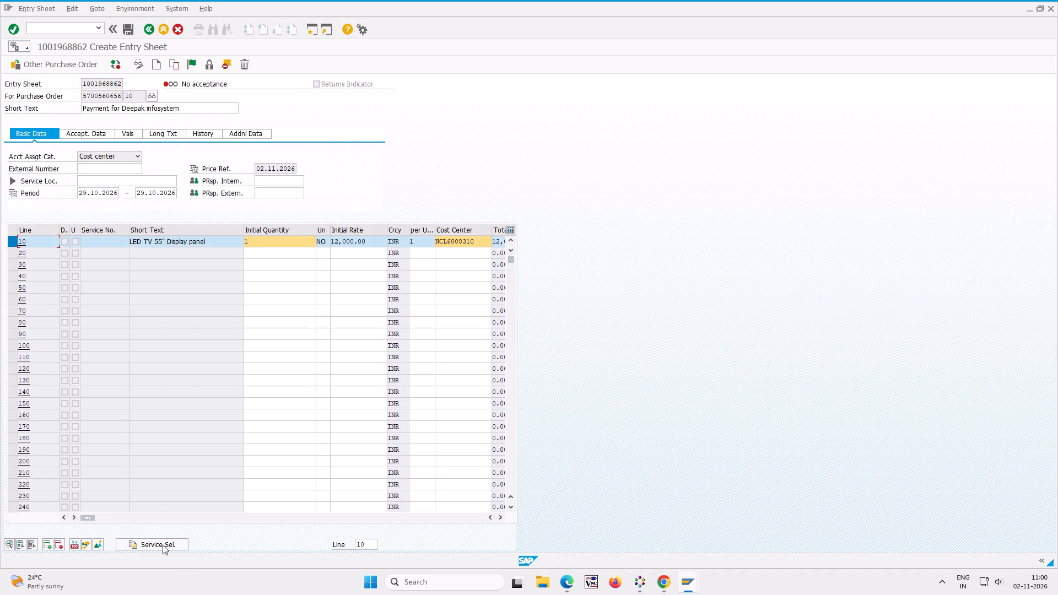
click(83, 544)
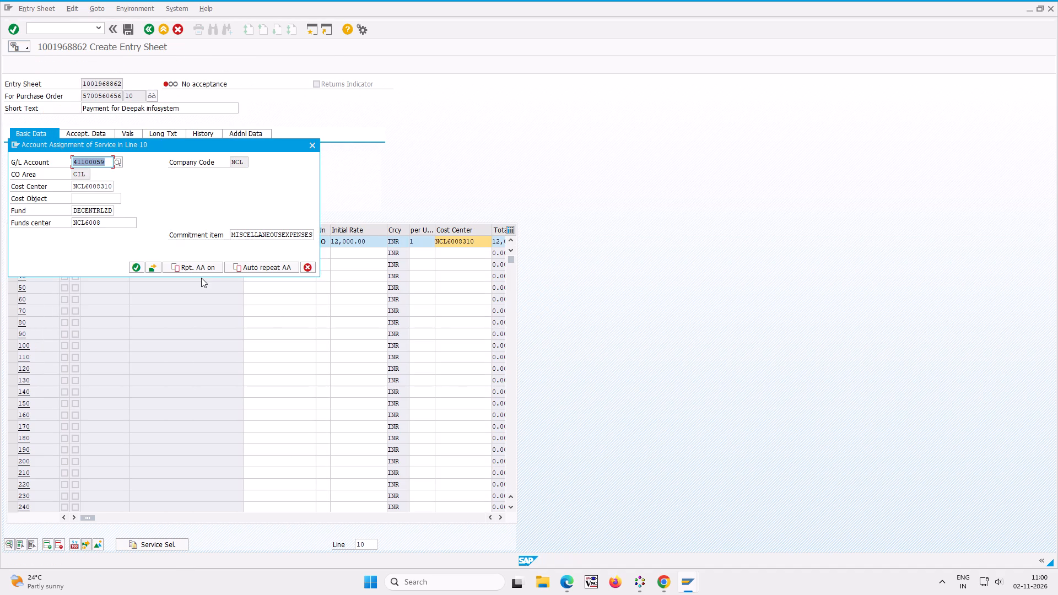
click(138, 268)
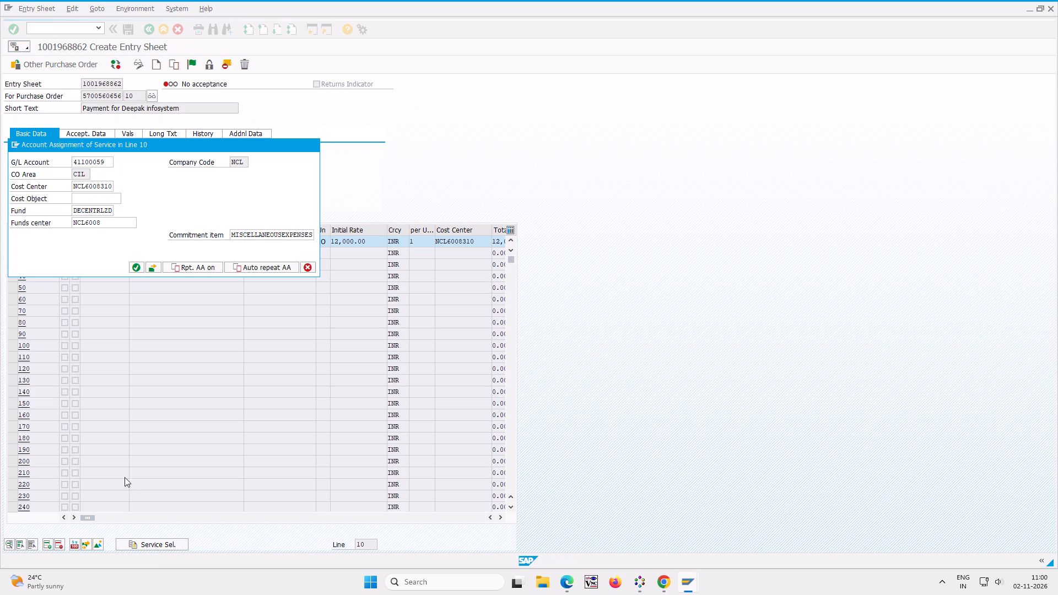
click(128, 130)
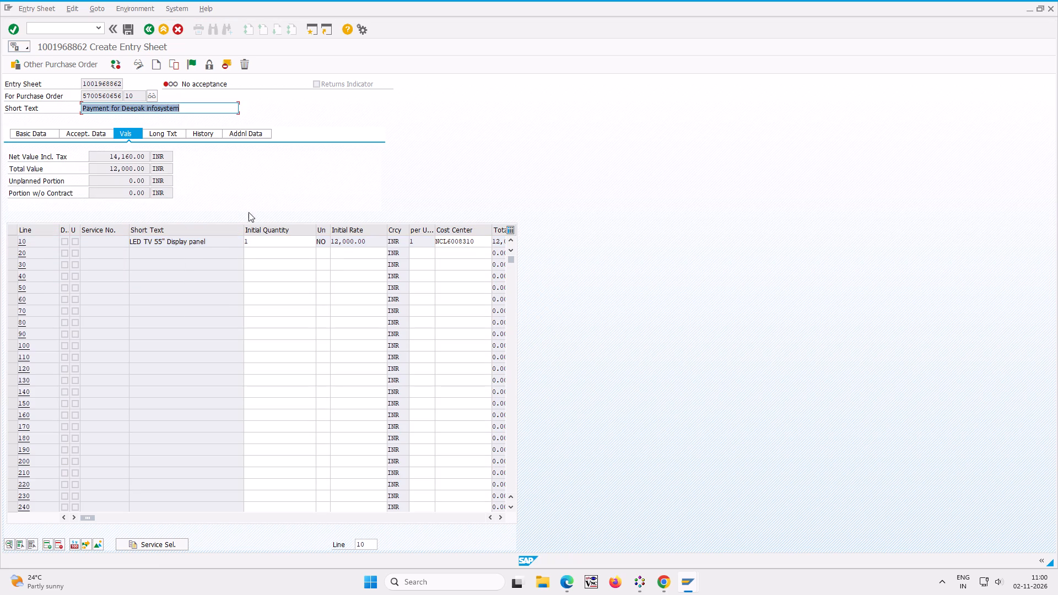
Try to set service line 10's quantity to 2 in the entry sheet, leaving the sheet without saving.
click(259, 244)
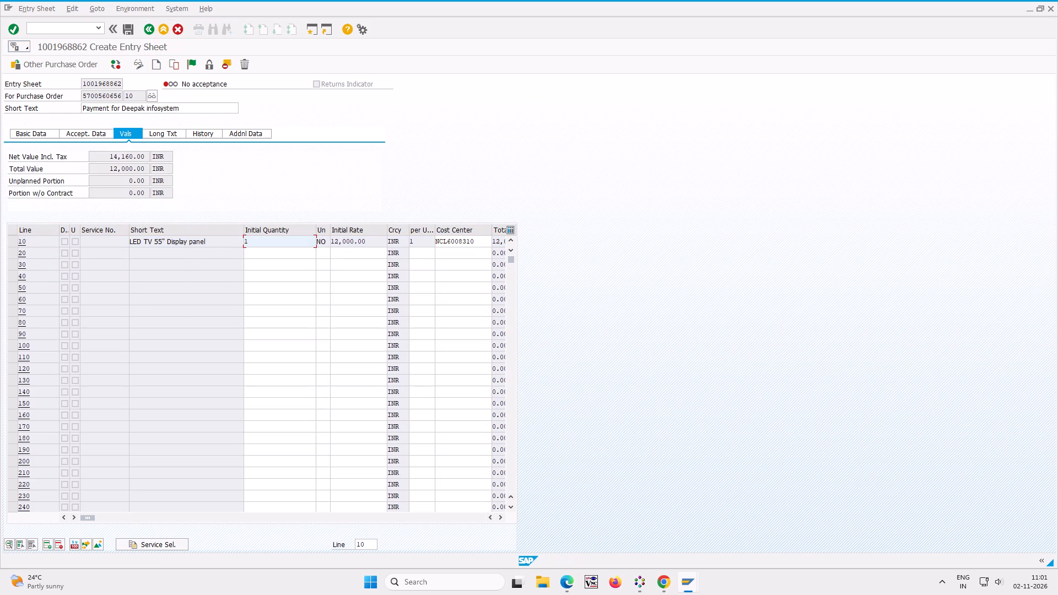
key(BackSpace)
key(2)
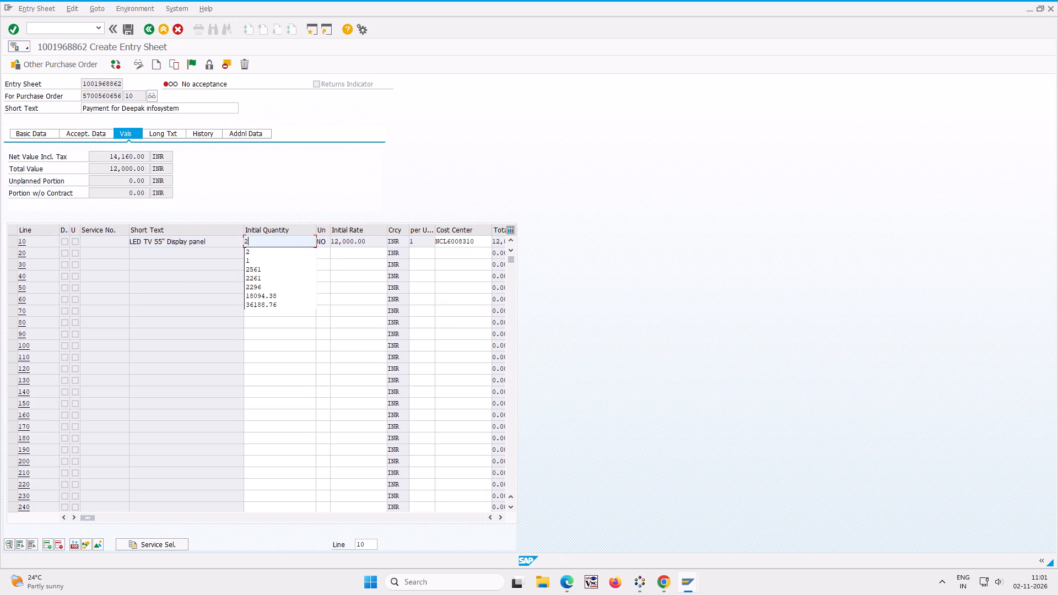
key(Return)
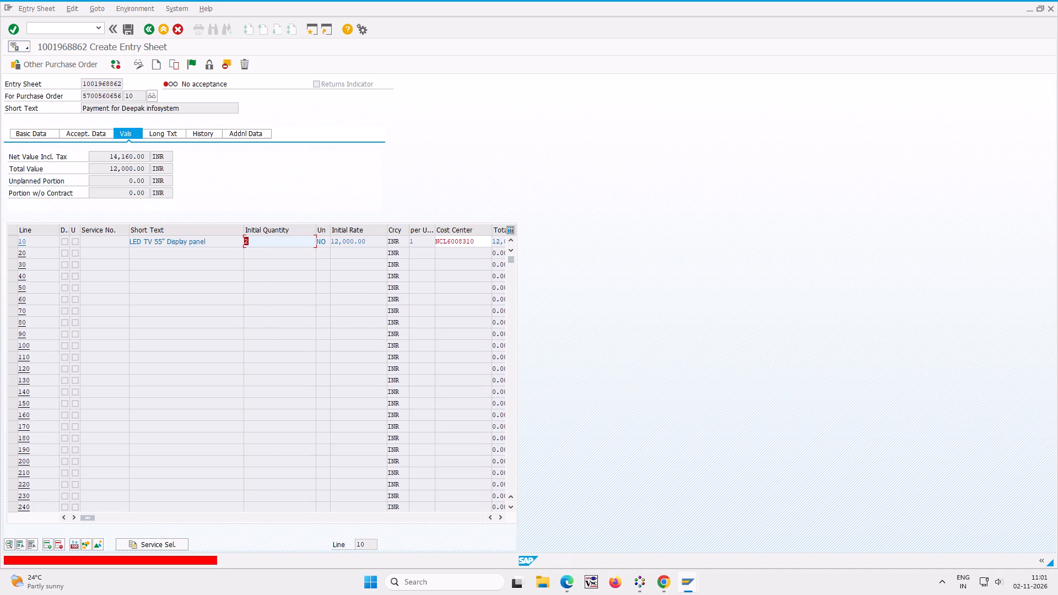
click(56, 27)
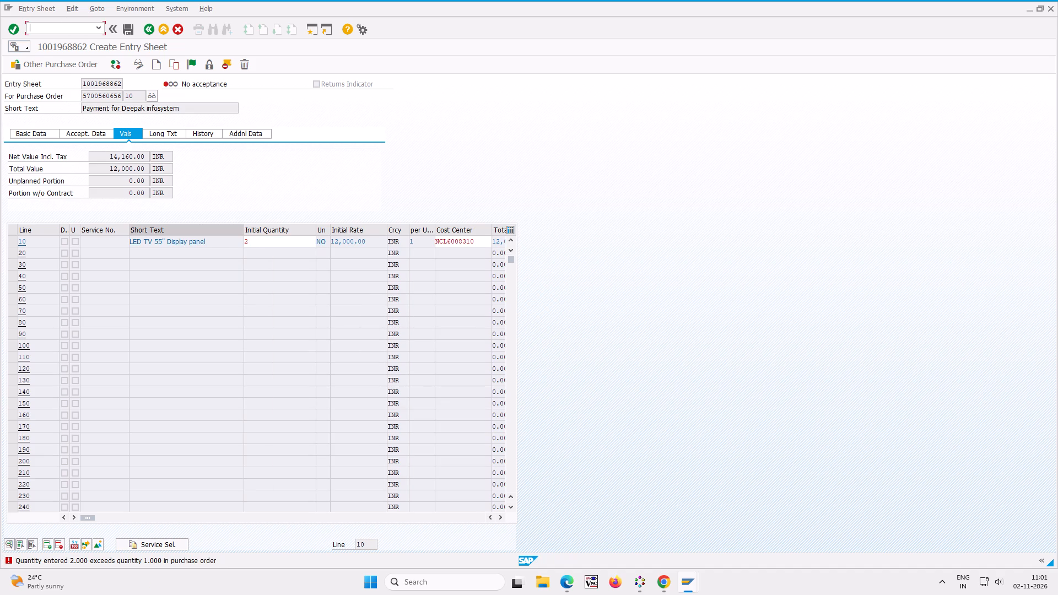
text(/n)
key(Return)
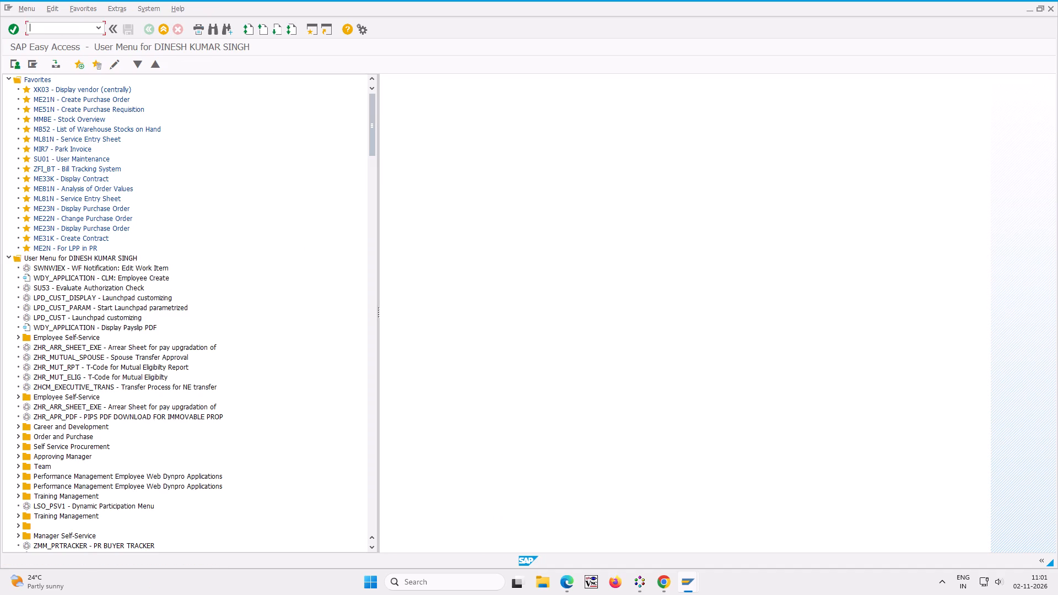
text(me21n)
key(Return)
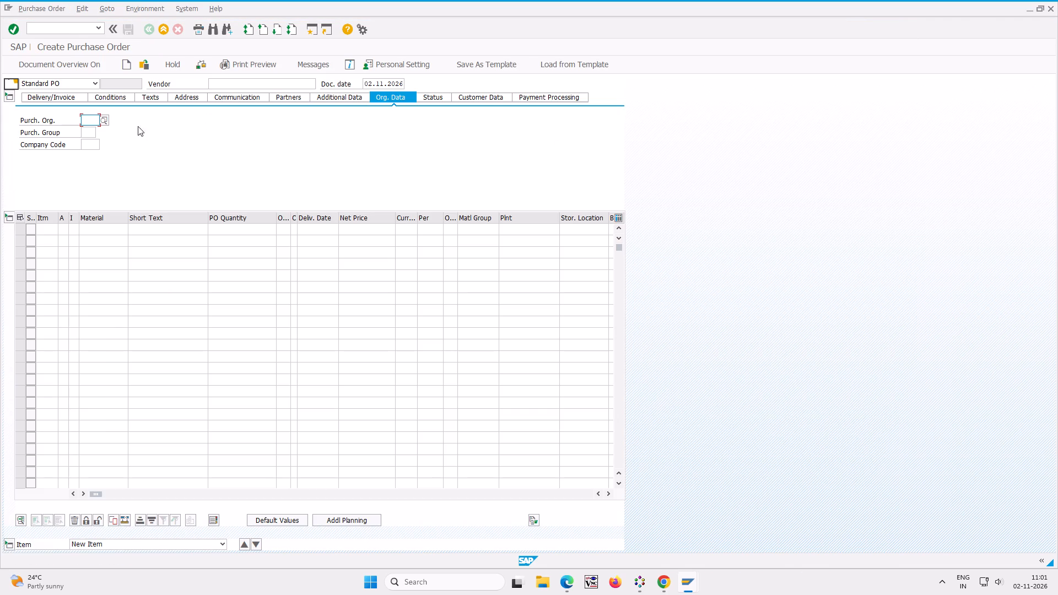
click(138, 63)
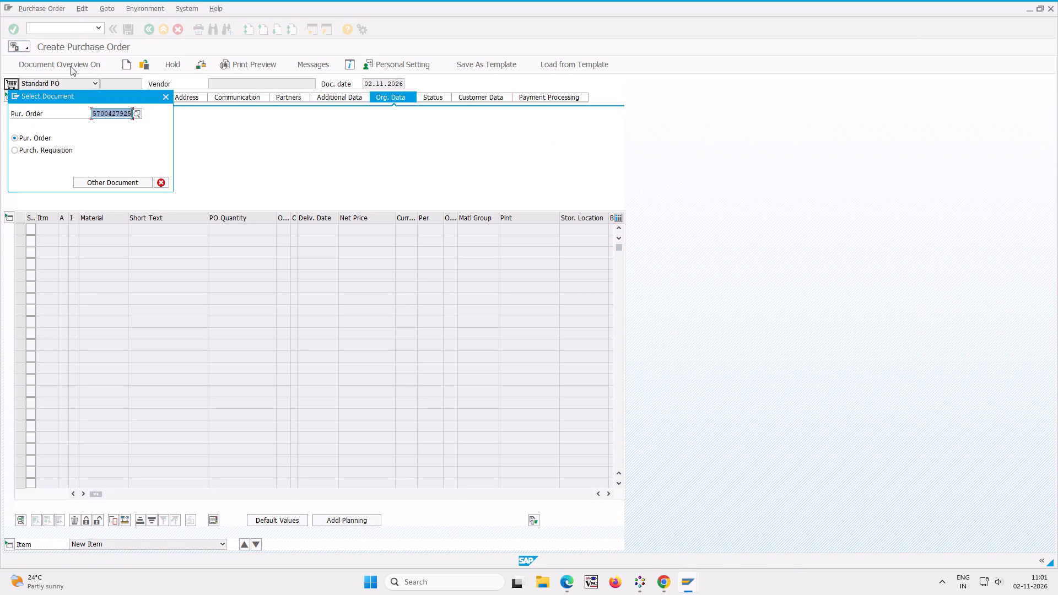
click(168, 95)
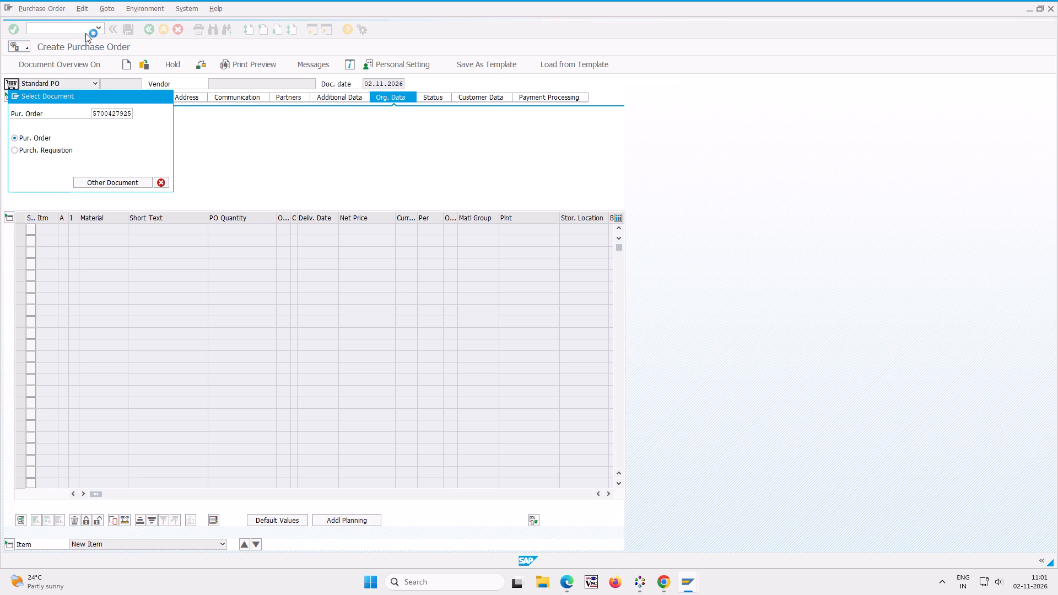
click(48, 25)
text(/nme22n)
key(Return)
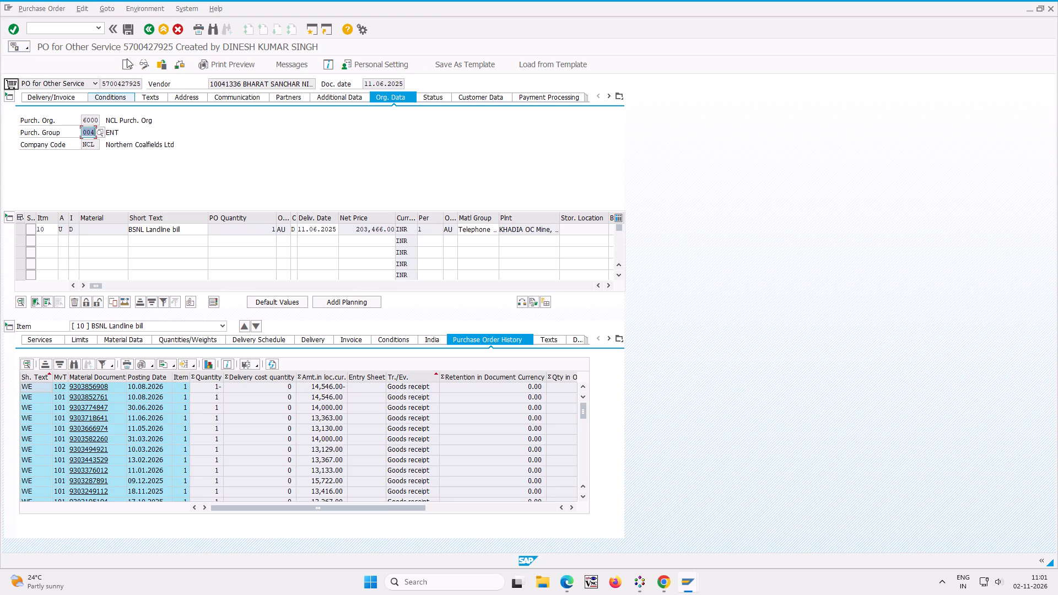
click(160, 61)
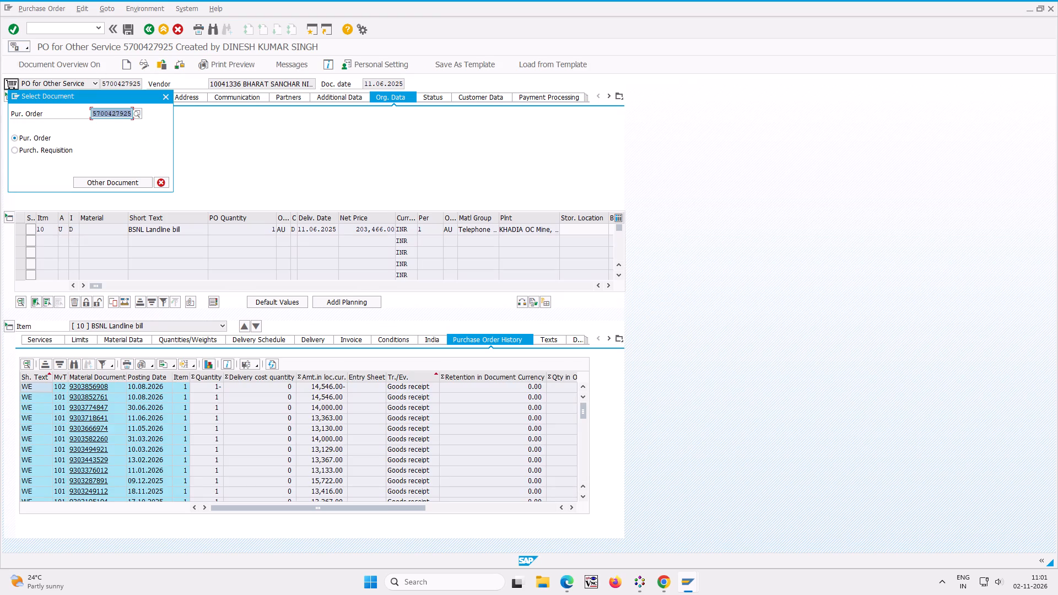
click(131, 112)
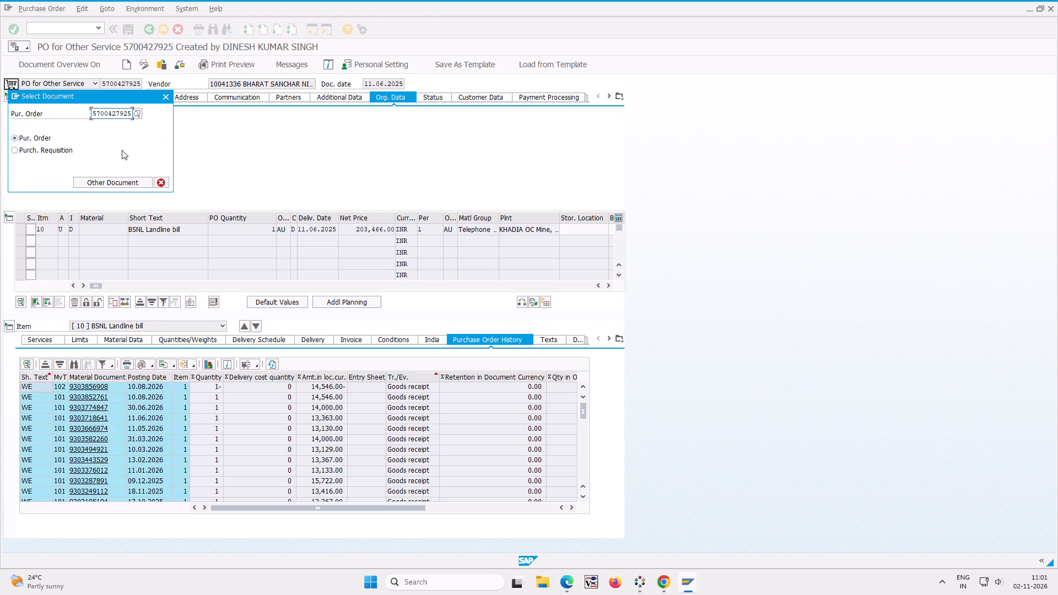
key(BackSpace)
key(BackSpace)
key(BackSpace)
key(BackSpace)
key(BackSpace)
key(BackSpace)
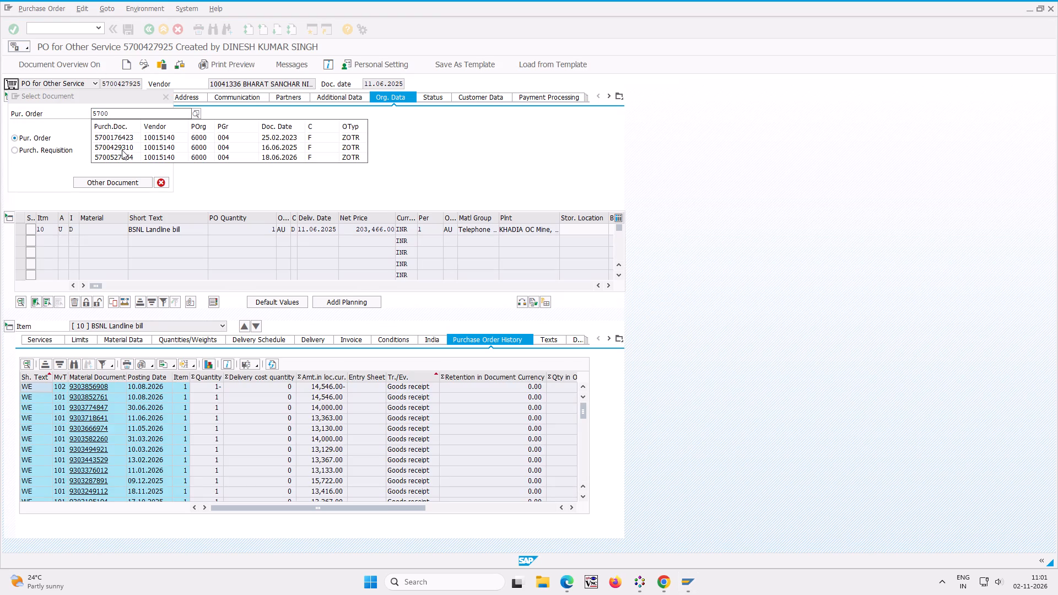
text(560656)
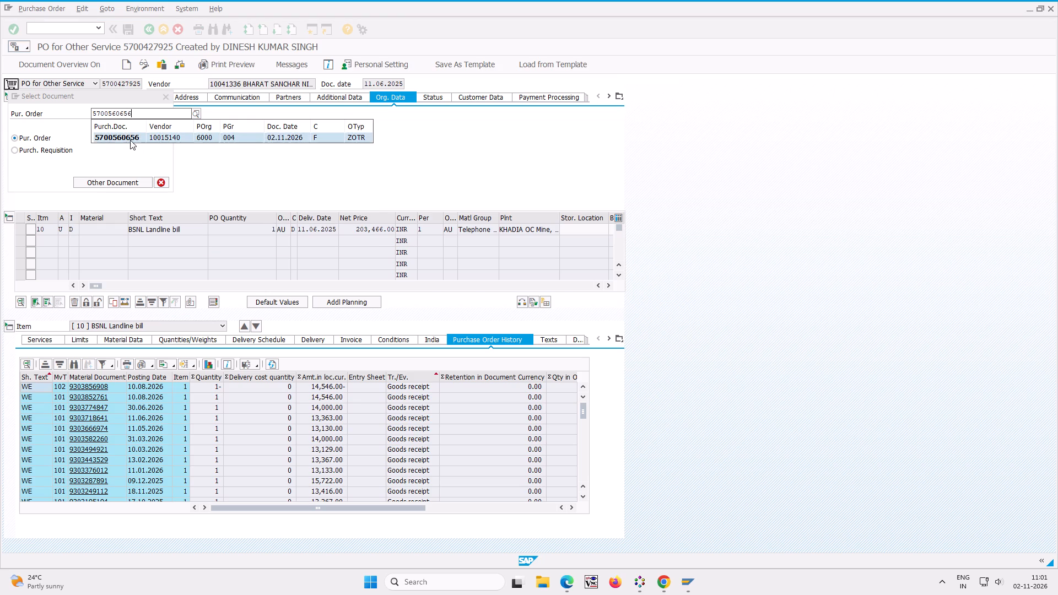
click(130, 140)
key(Return)
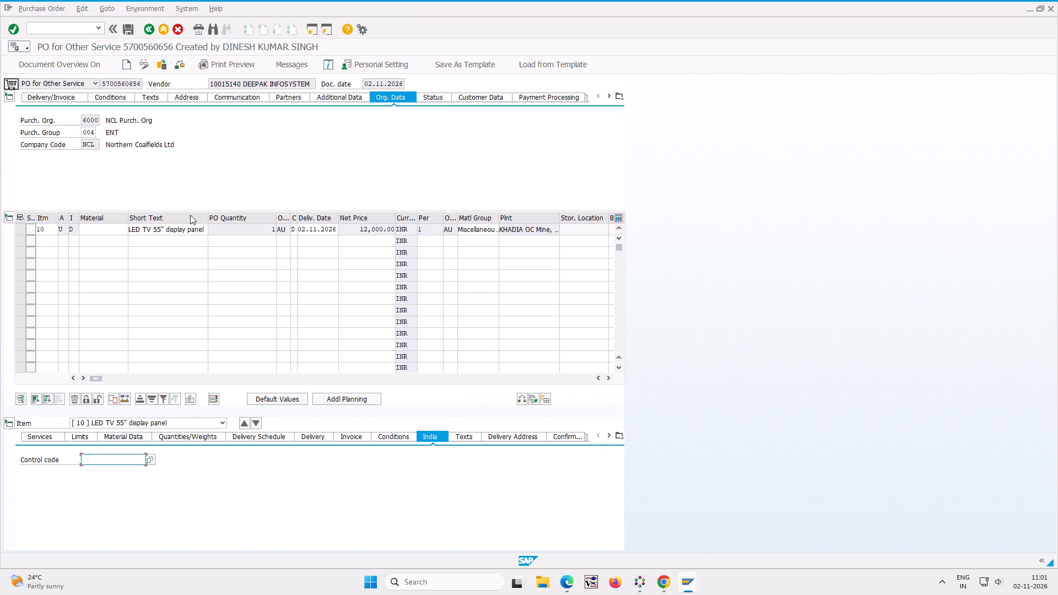
Set the quantity of service line 10, LED TV 55" Display panel, to 2 in the purchase order and check the document.
click(44, 434)
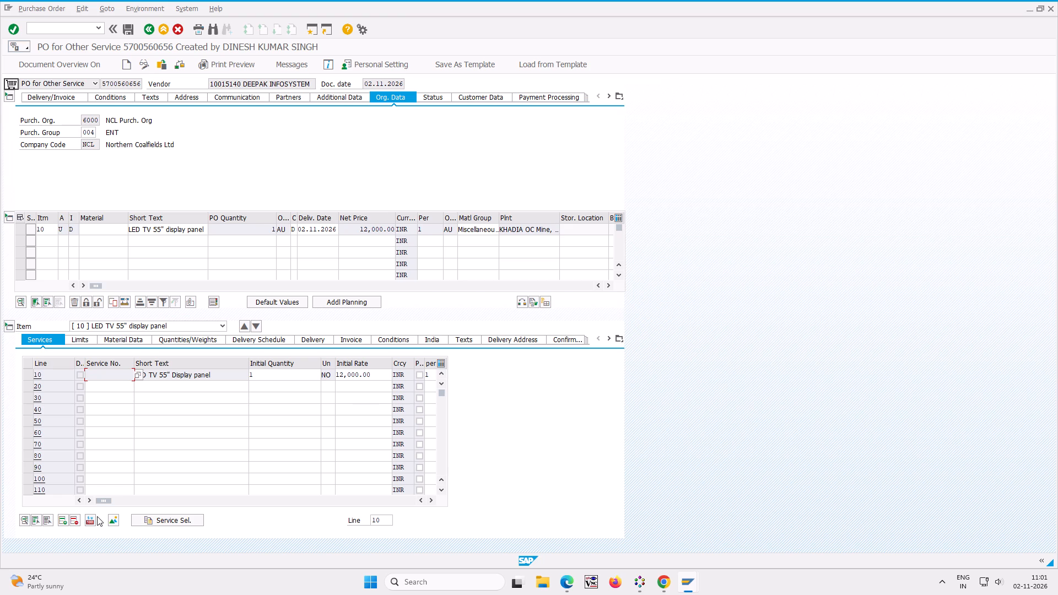
click(255, 376)
key(BackSpace)
key(2)
key(Return)
click(180, 66)
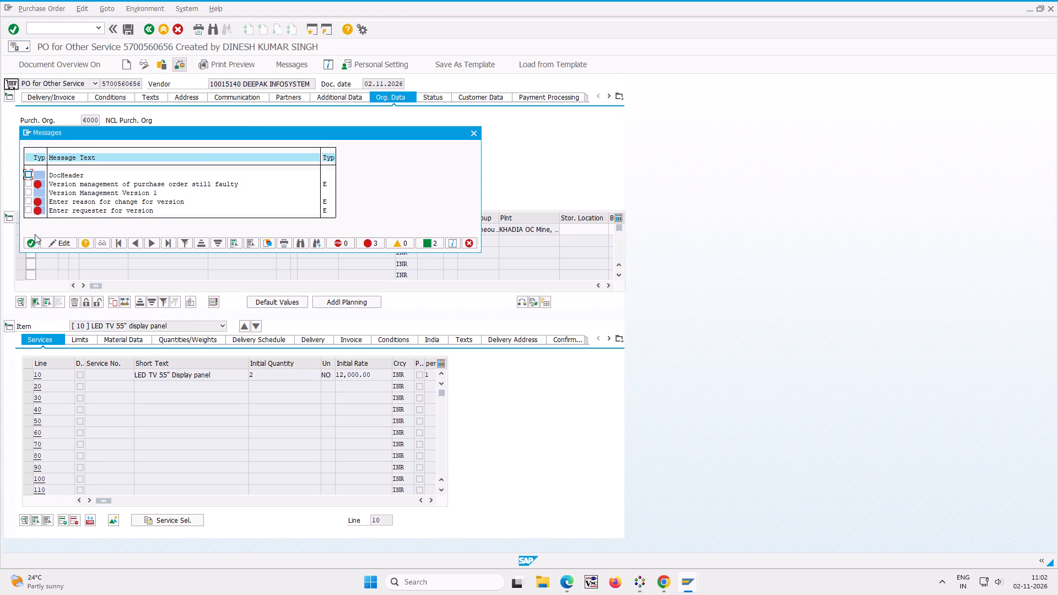
click(24, 242)
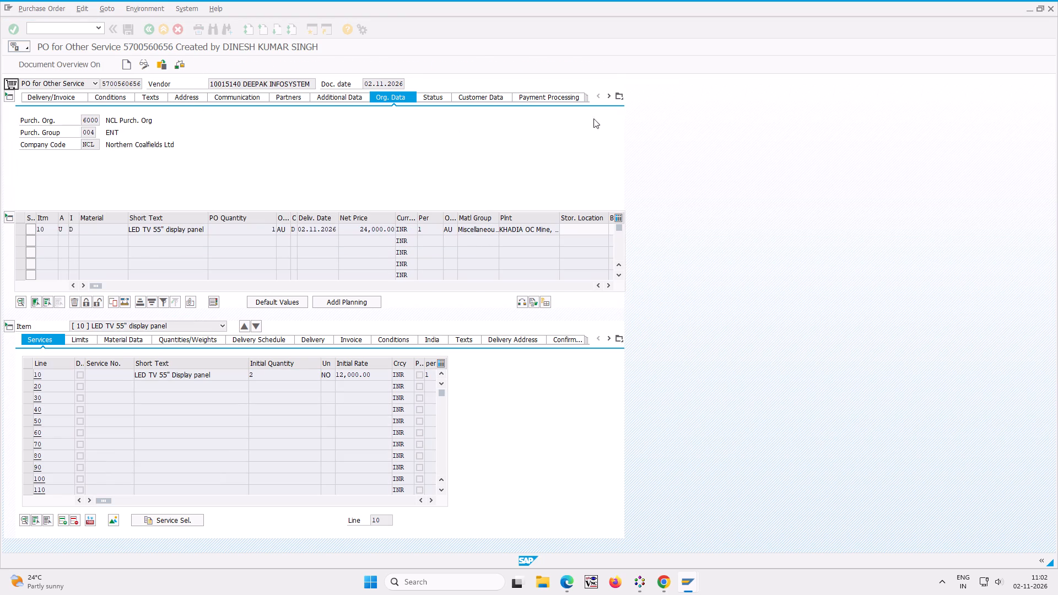
Mark version 1 of the purchase order as completed with reason for change 0001, Quantity Revised.
triple_click(608, 97)
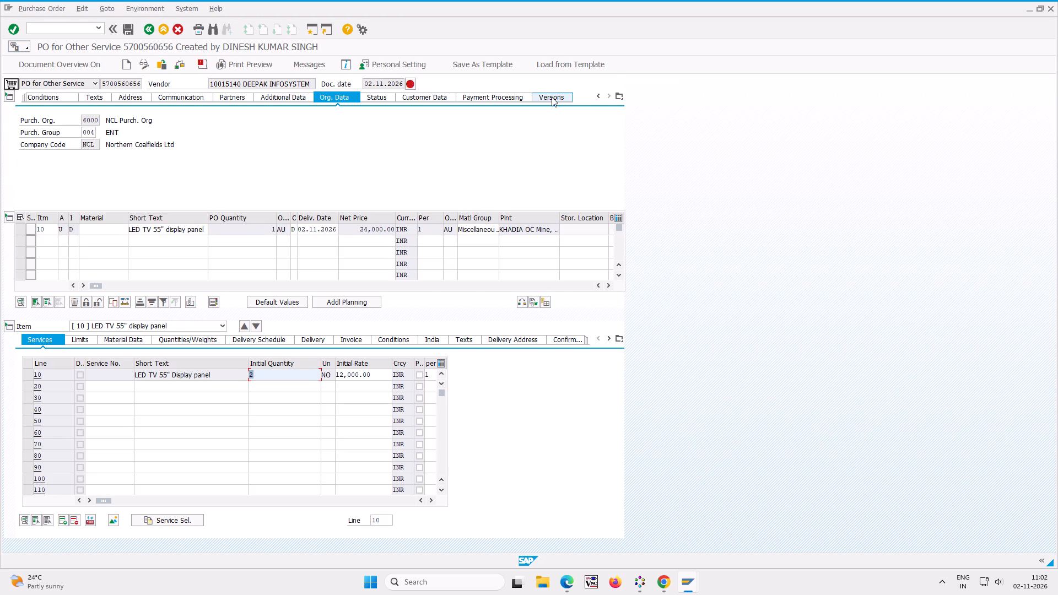
click(552, 97)
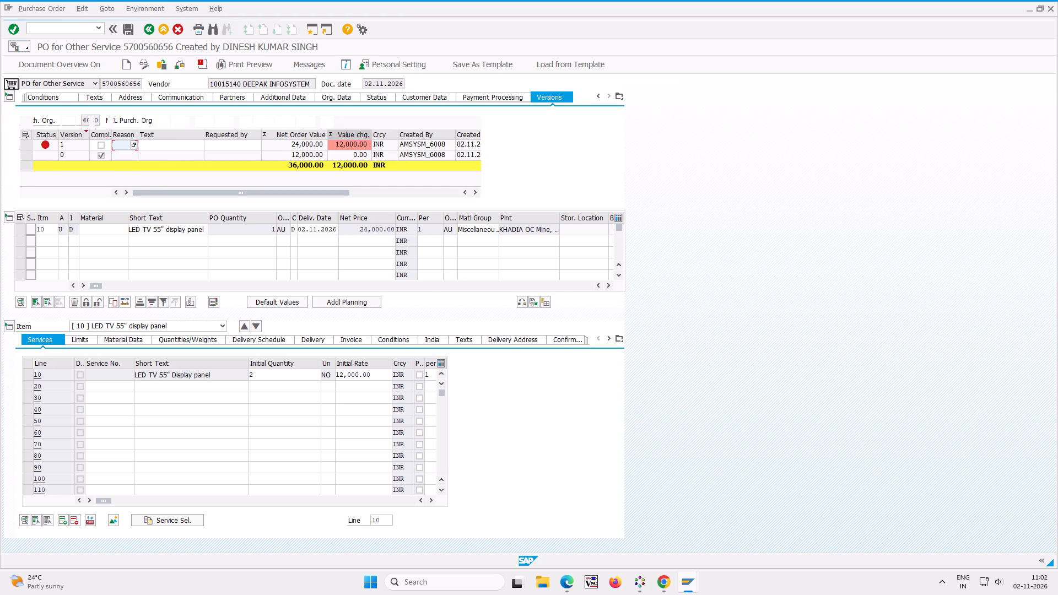
click(100, 144)
click(122, 143)
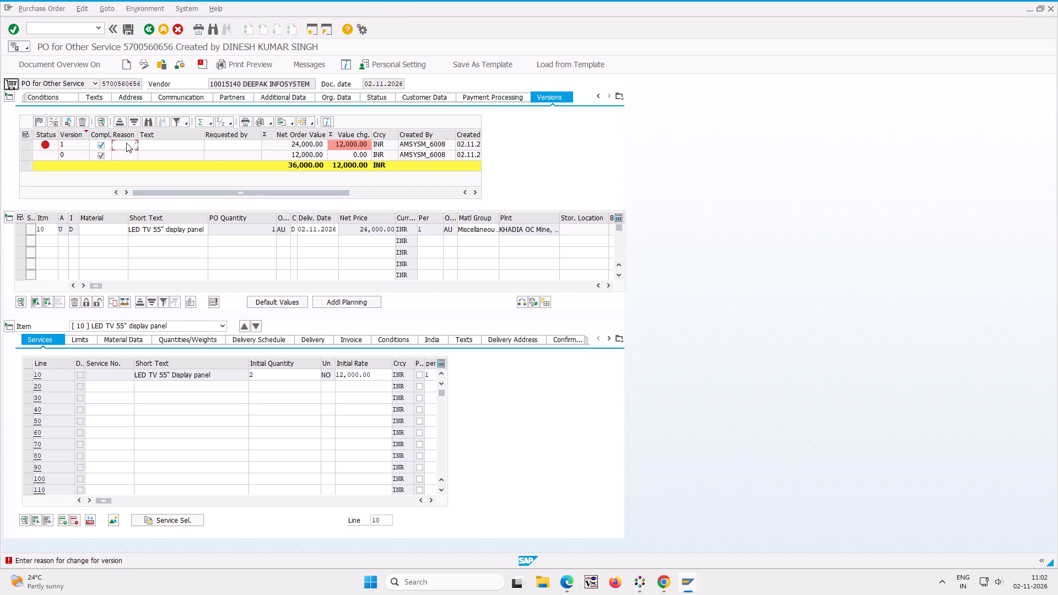
click(137, 142)
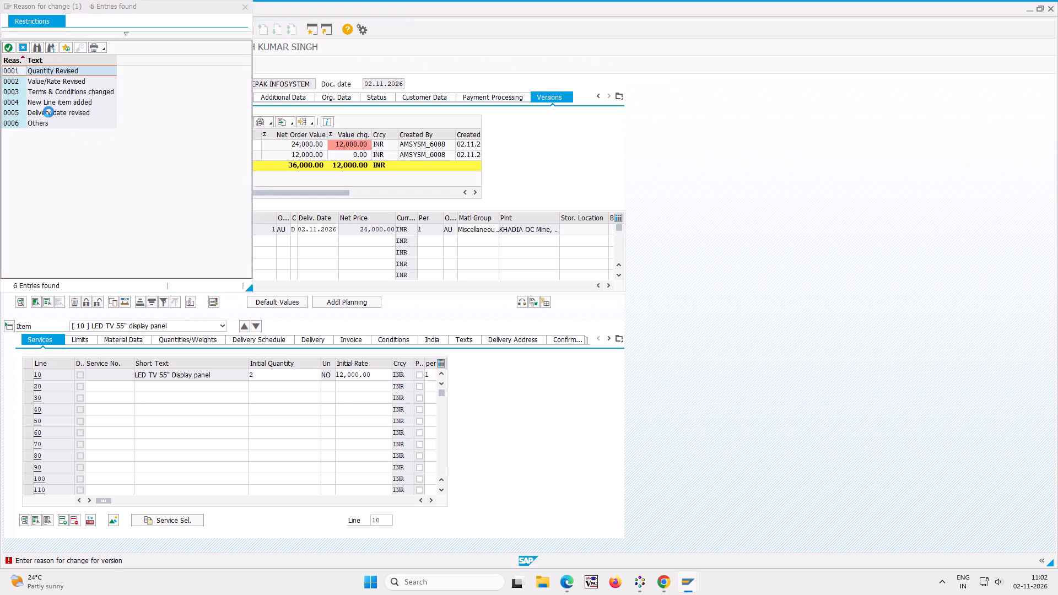
double_click(50, 72)
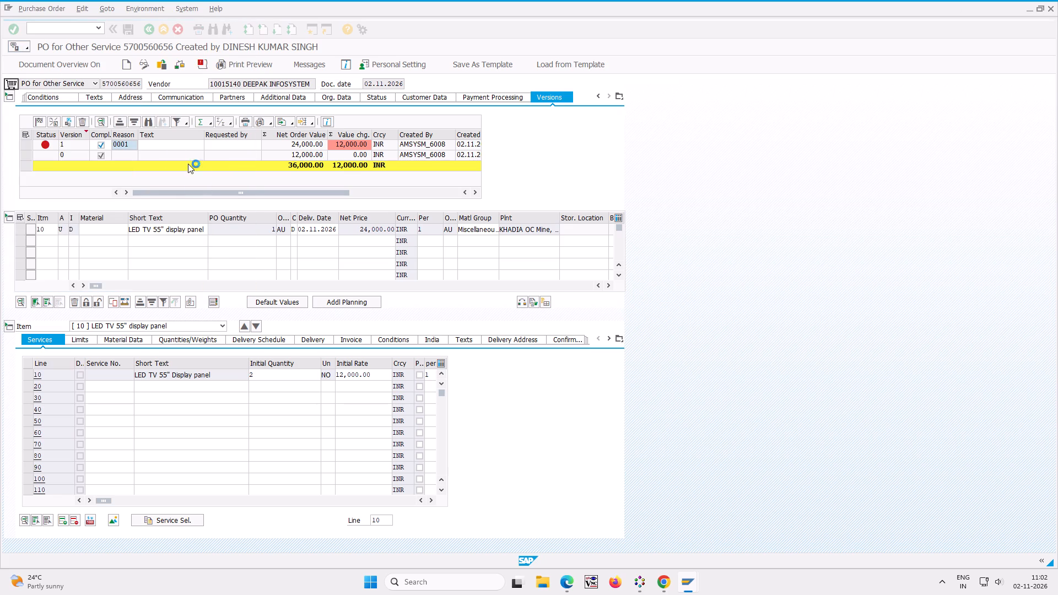
Enter version 1's text "pls consider as per rule" and the requester's name.
click(157, 143)
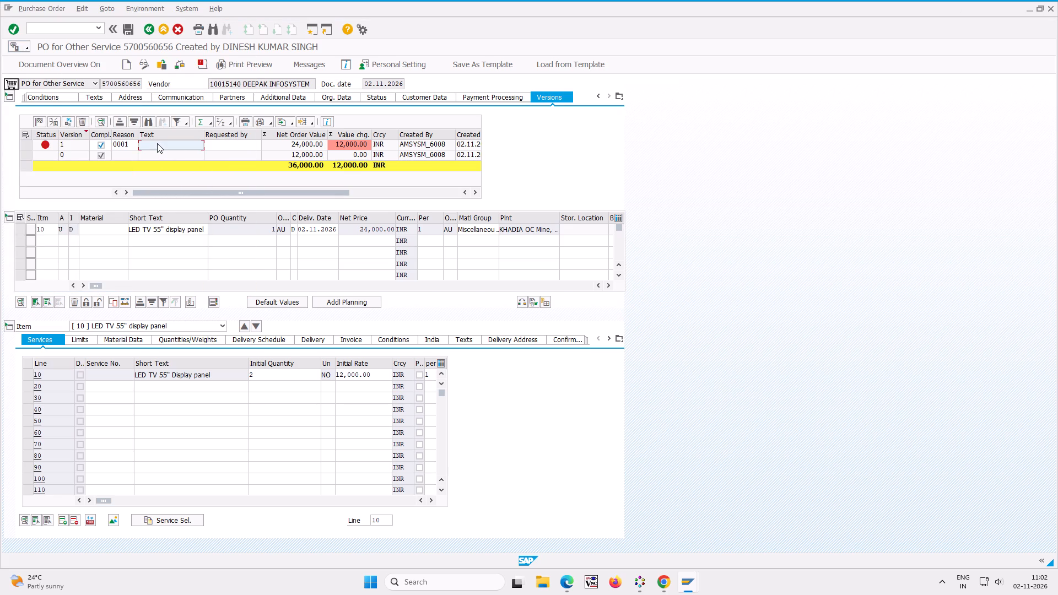
text(pla)
key(BackSpace)
text(s)
key(space)
text(consider as per rule)
click(219, 140)
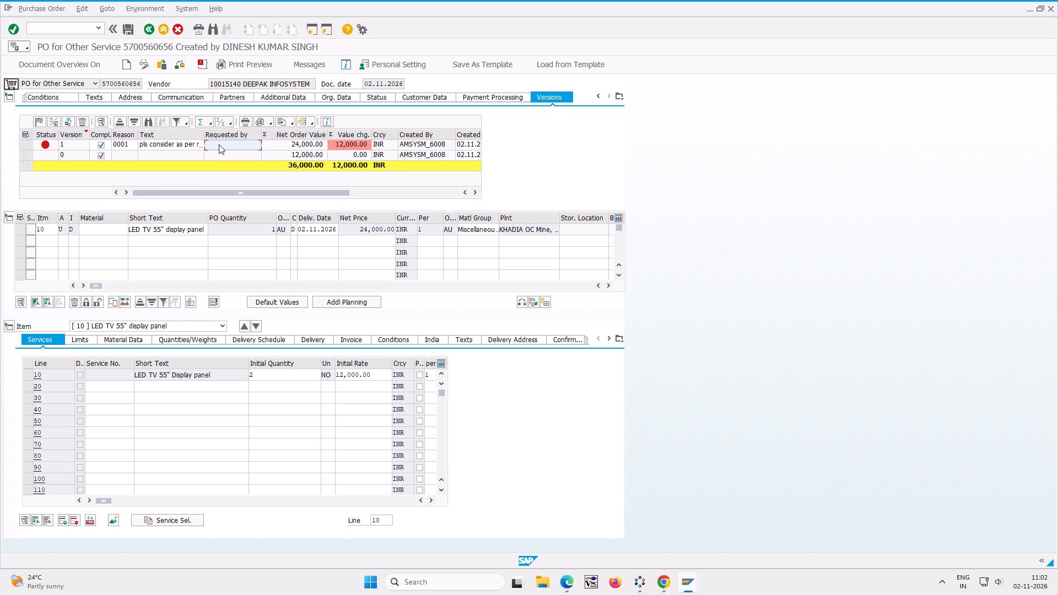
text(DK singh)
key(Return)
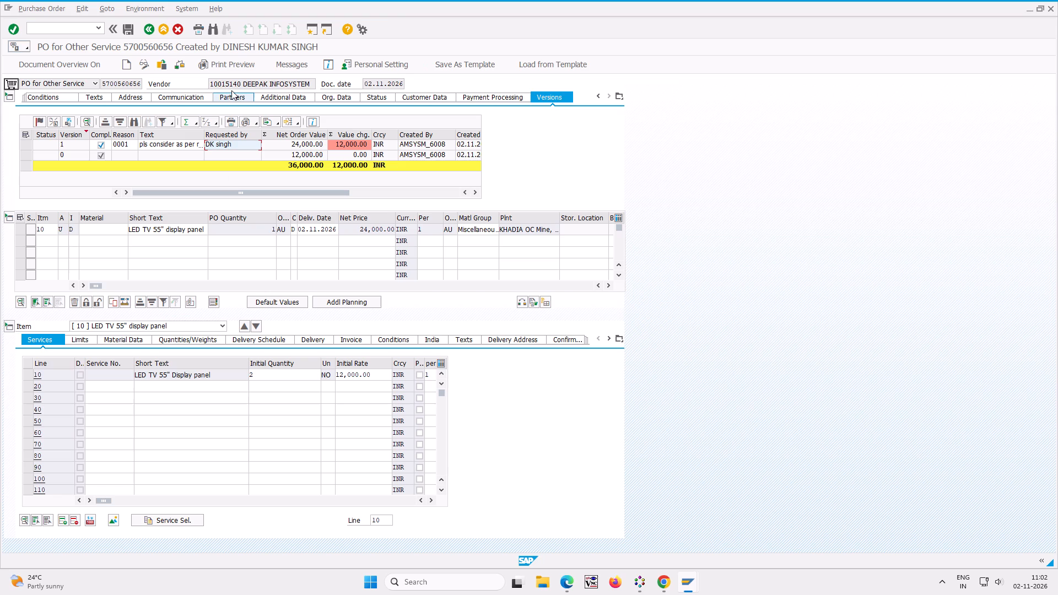
Check the changed purchase order and save it despite the output message warning.
click(181, 67)
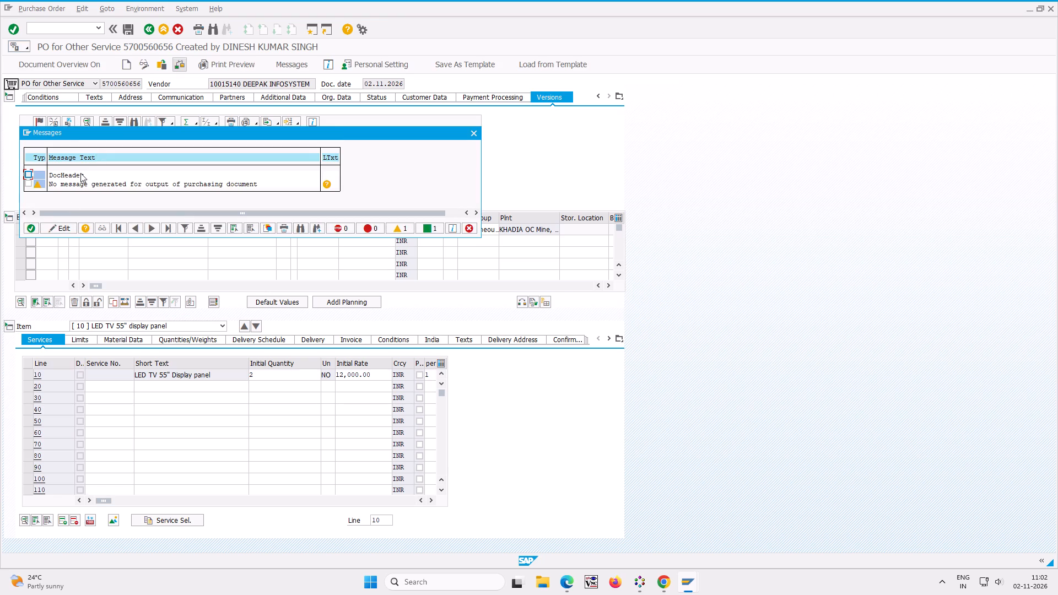
click(28, 226)
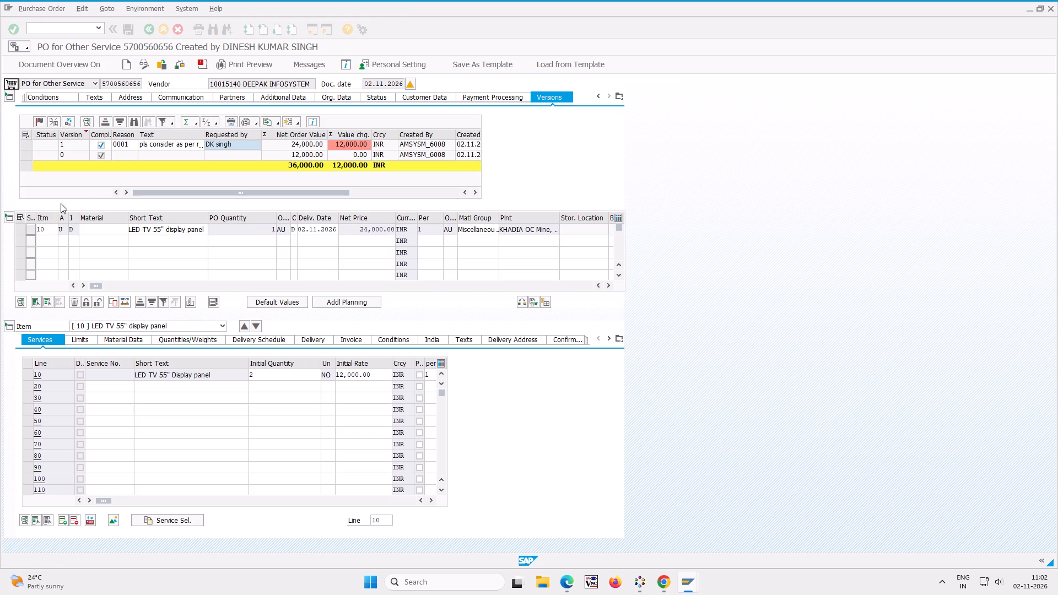
click(124, 24)
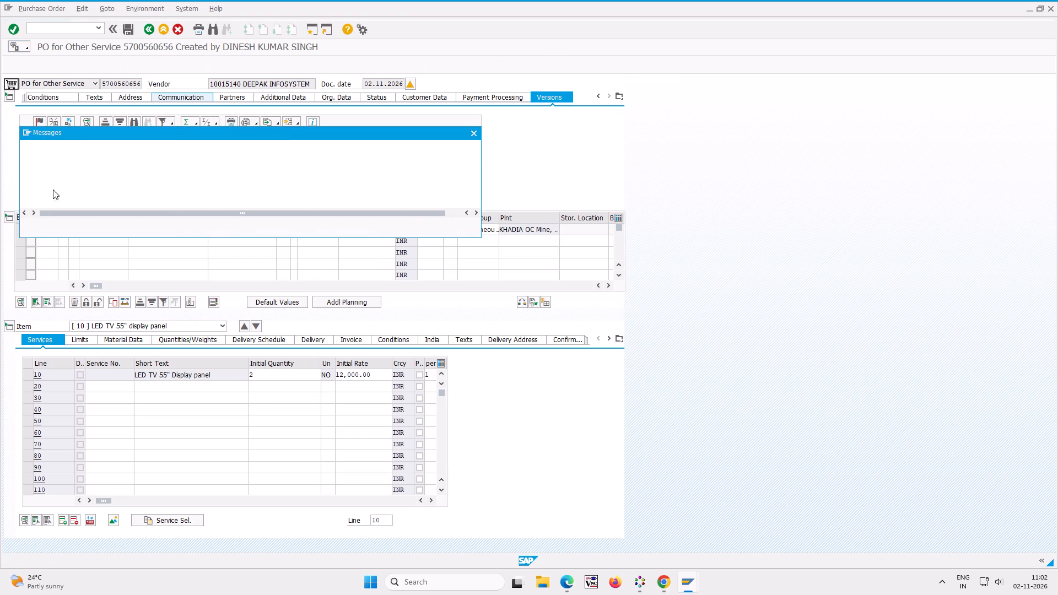
click(29, 229)
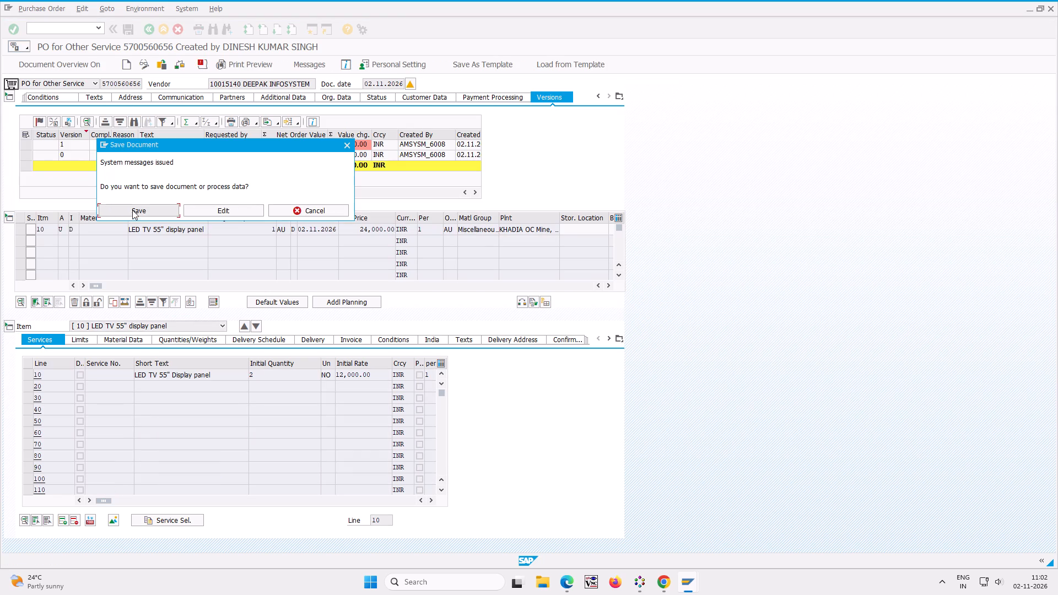
click(132, 210)
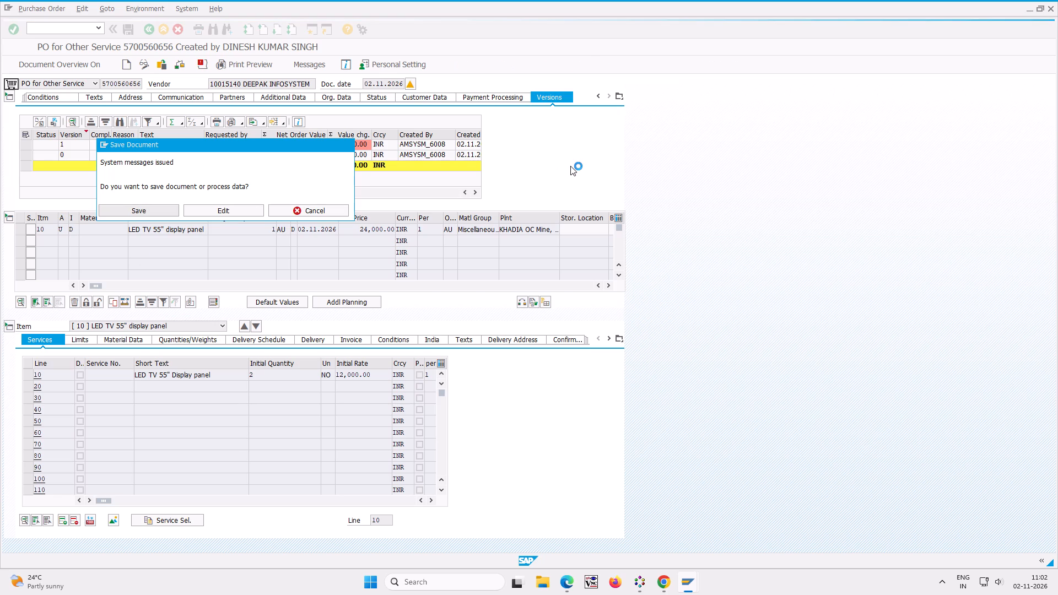
click(56, 28)
text(/nml81n)
key(Return)
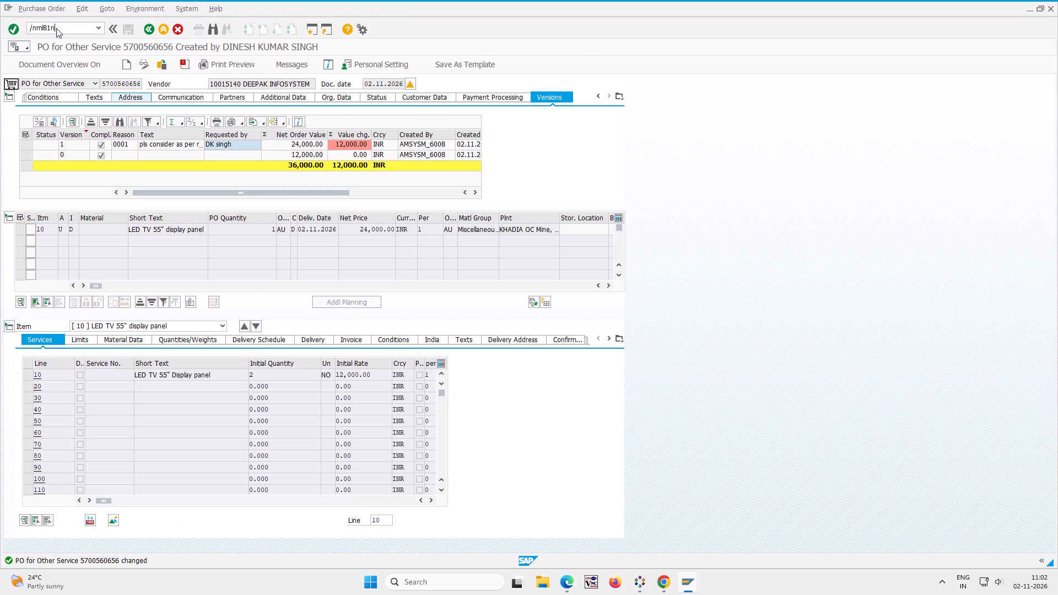
click(75, 65)
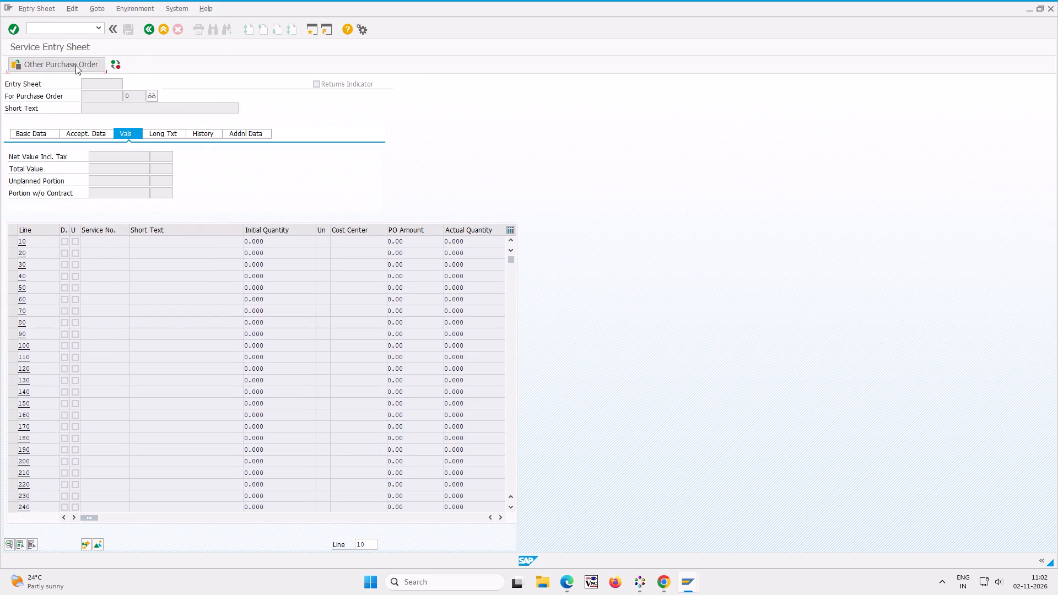
key(space)
click(121, 151)
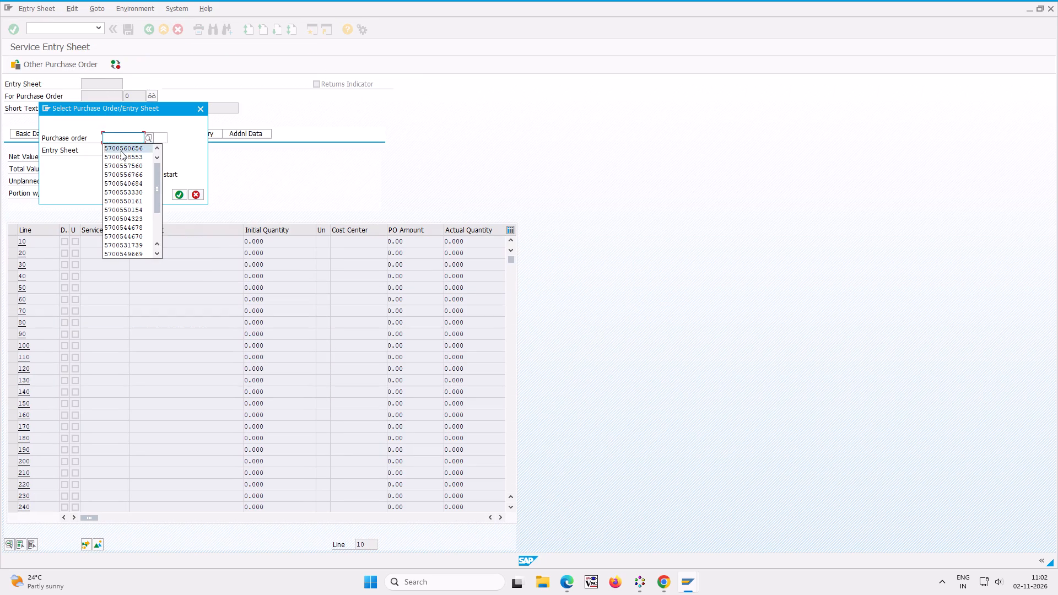
click(179, 196)
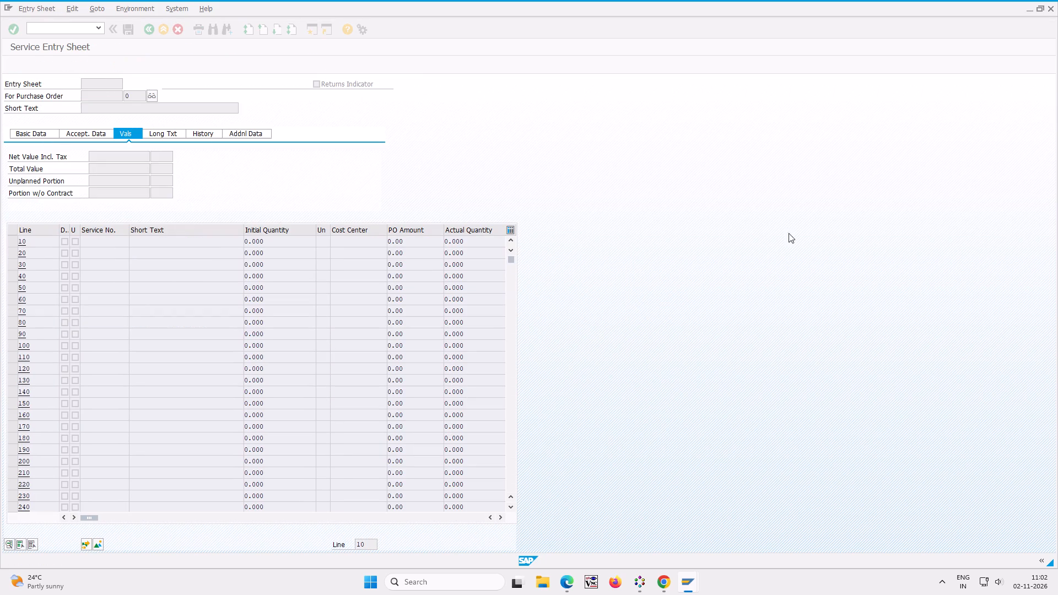
Create a new service entry sheet for the purchase order with short text "Payment for Deepak infosystem".
click(139, 61)
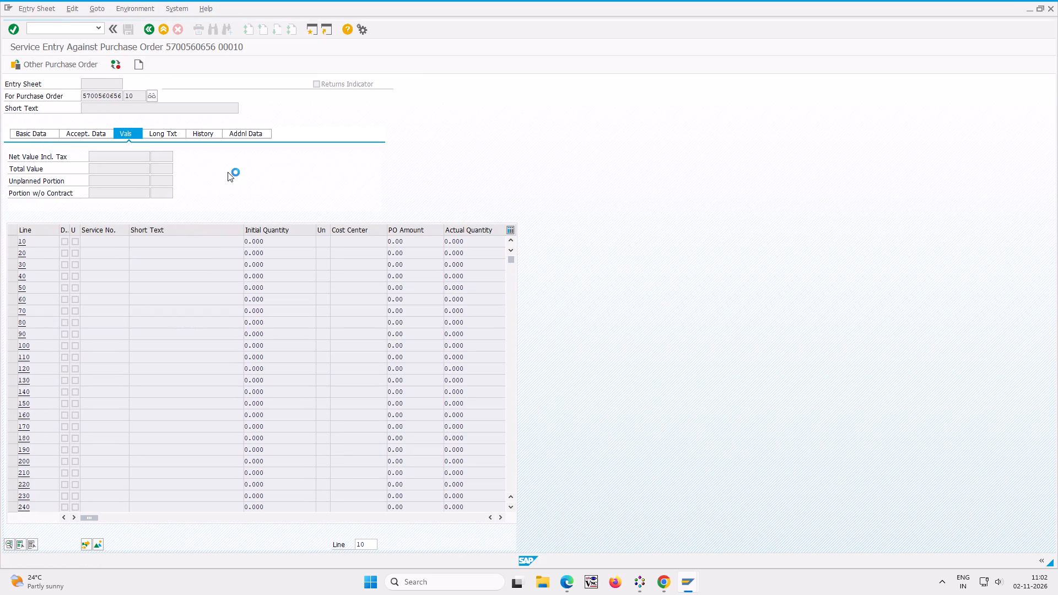
key(space)
click(122, 120)
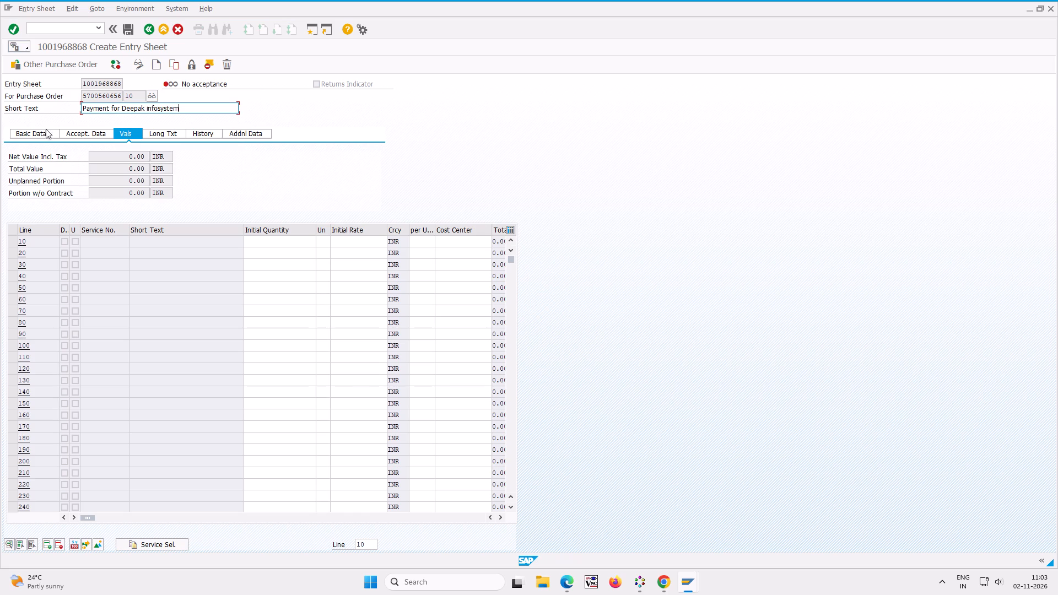
Set the entry sheet's account assignment category to Cost center and its period to 29.10.2026 through 29.10.2026.
click(27, 134)
click(97, 156)
click(93, 190)
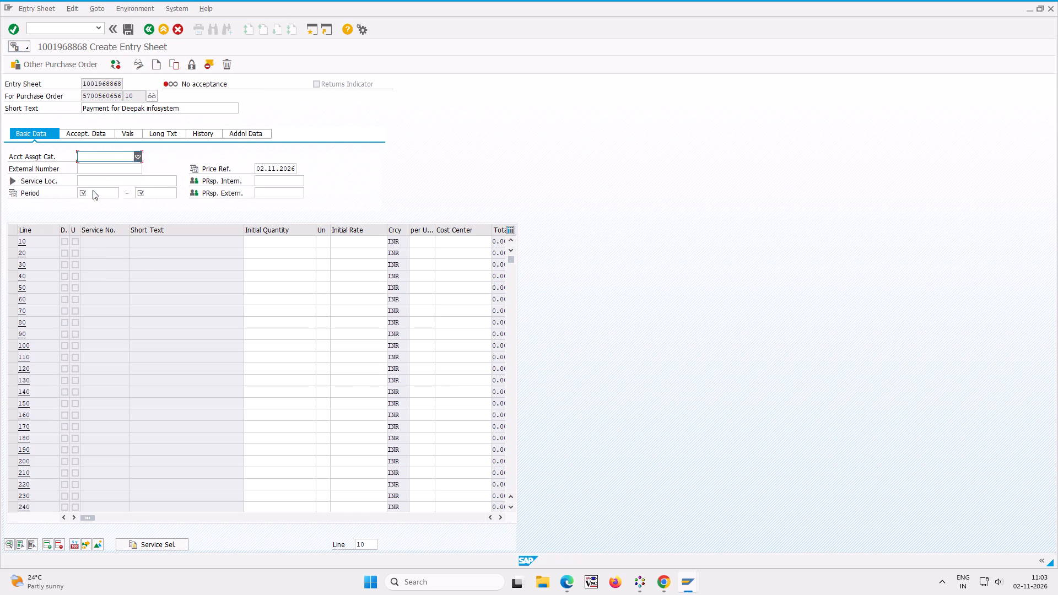
click(97, 192)
key(space)
click(100, 204)
click(172, 189)
key(space)
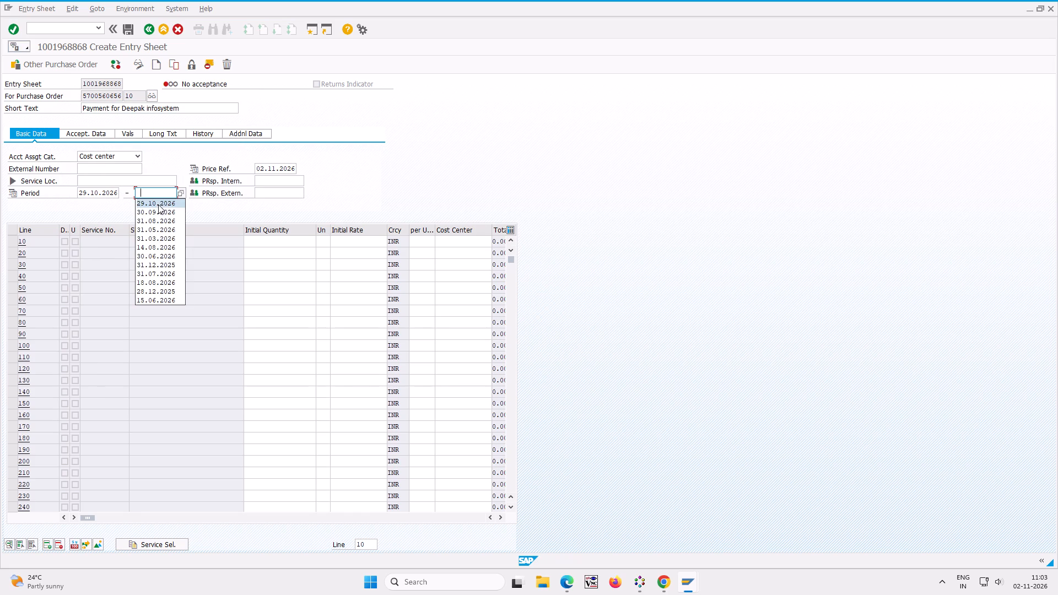
click(158, 205)
Adopt service line 10, LED TV 55" Display panel, from the purchase order into the entry sheet.
click(161, 543)
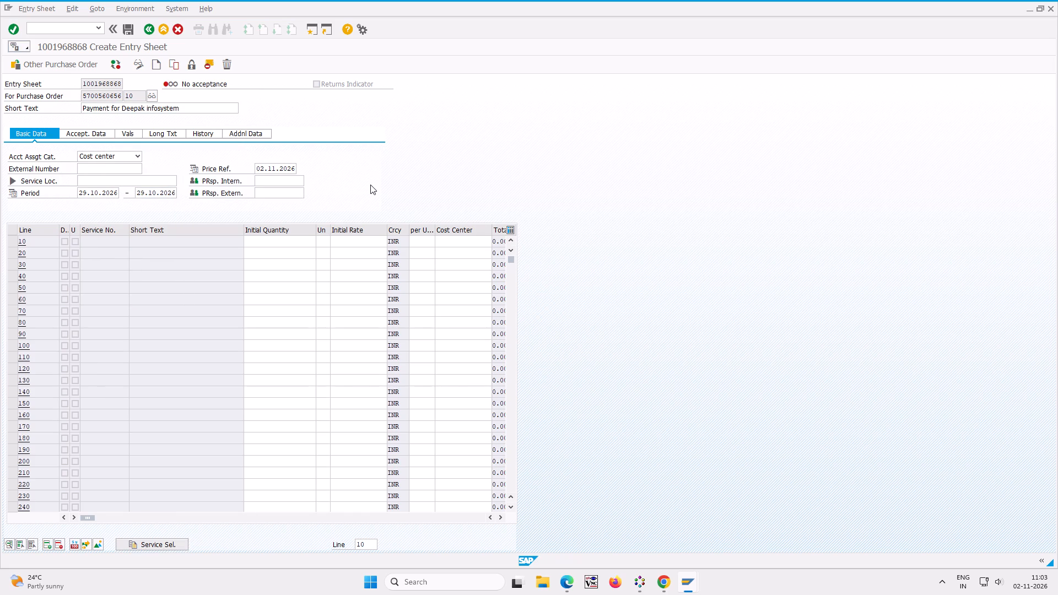
click(275, 241)
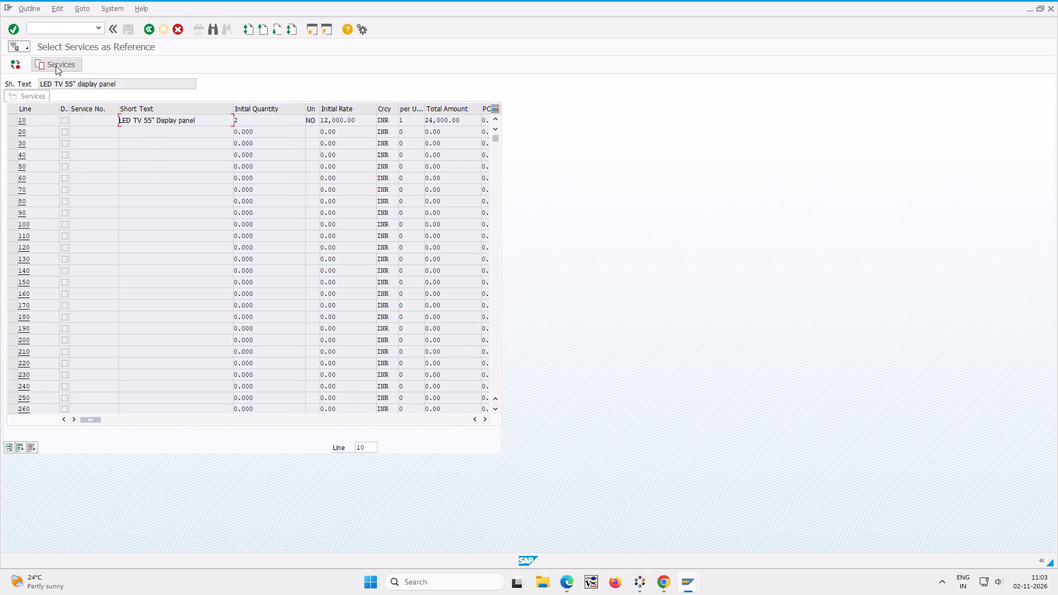
click(10, 120)
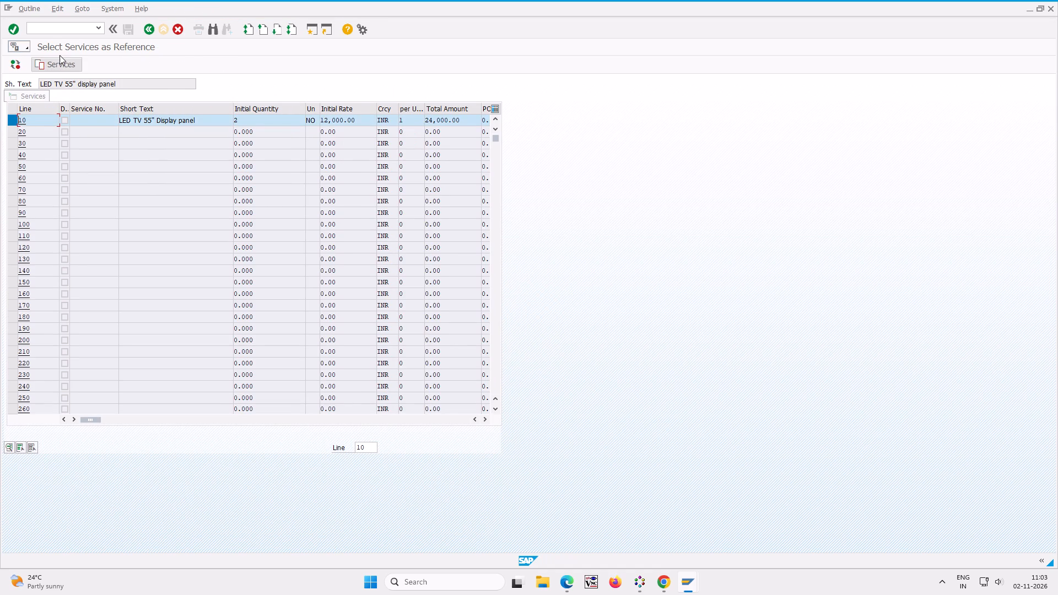
click(58, 67)
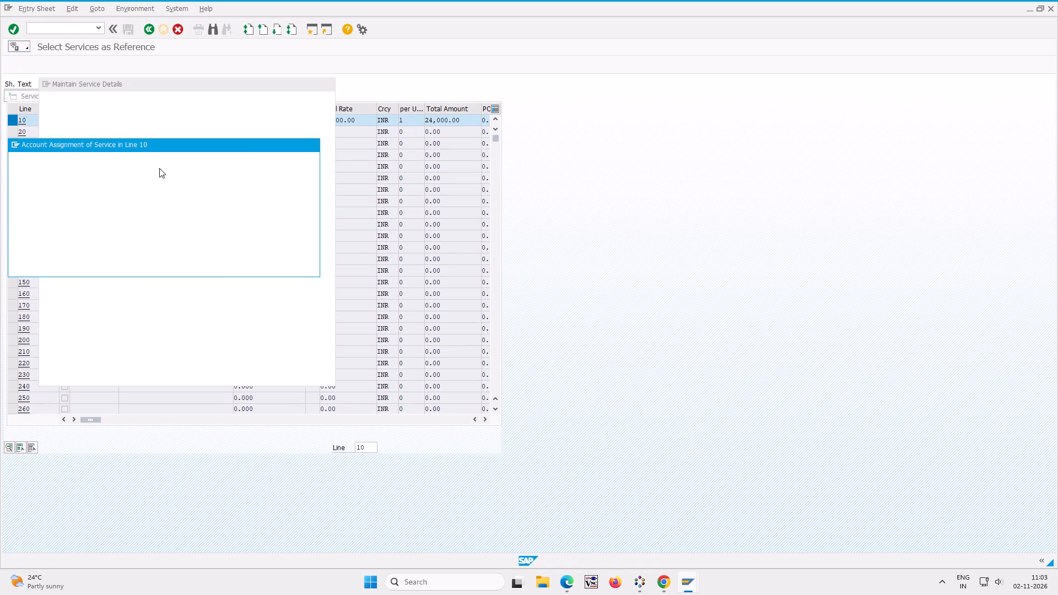
Assign service line 10 to cost center NCL6008310 and fund decentrlzd.
key(space)
click(91, 195)
click(88, 210)
key(space)
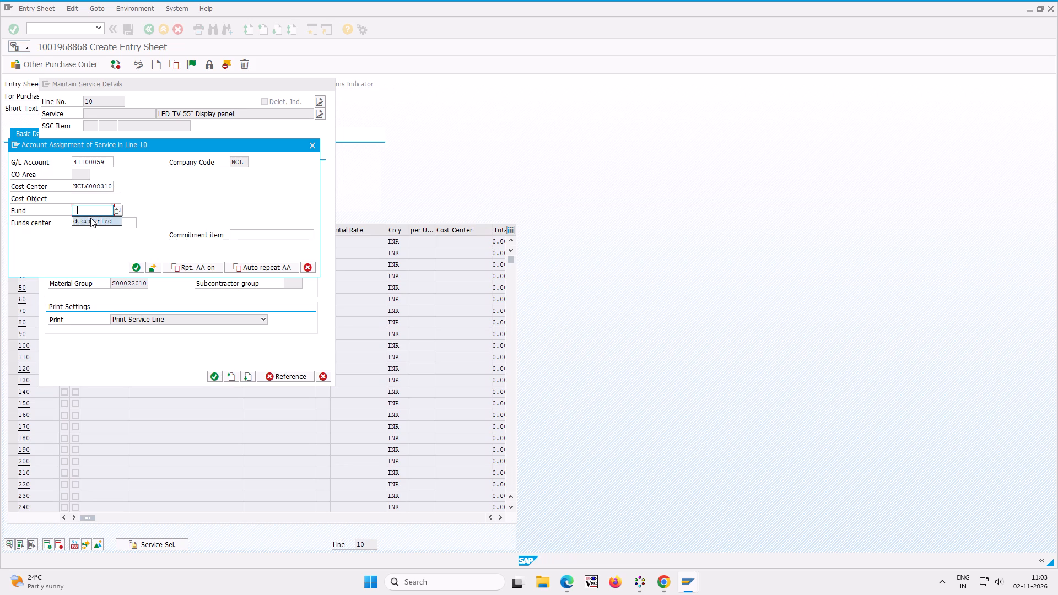
click(90, 223)
click(139, 263)
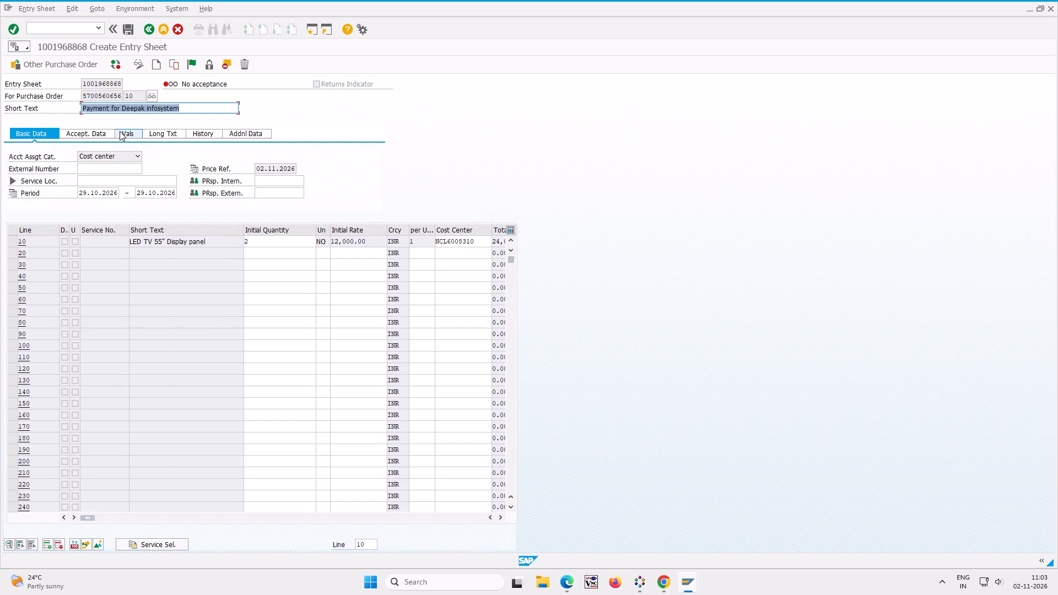
Review the entry sheet's values, set it to accepted and try to save it.
click(120, 131)
click(194, 66)
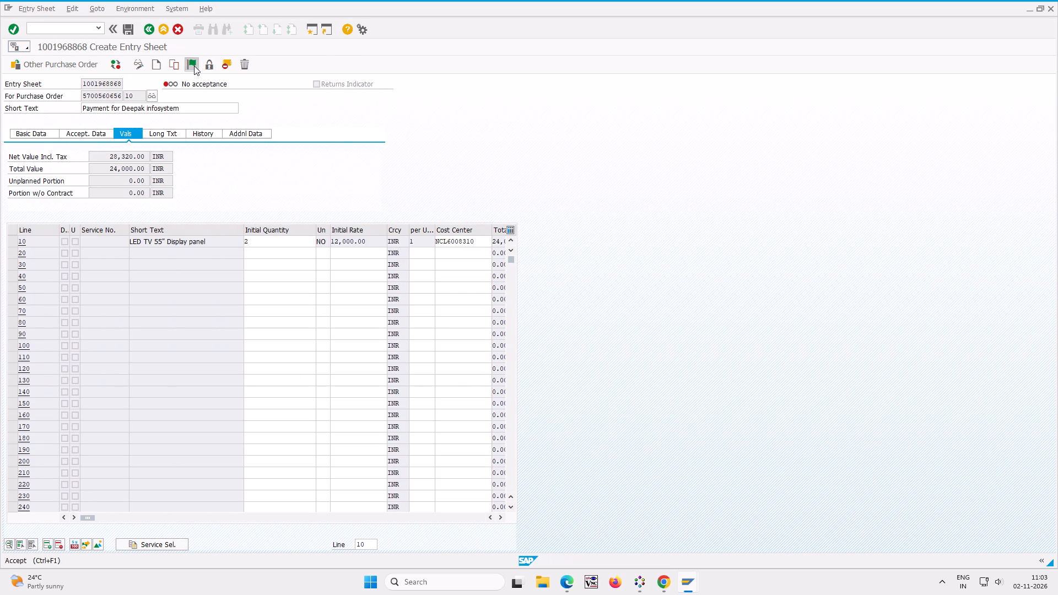
click(126, 28)
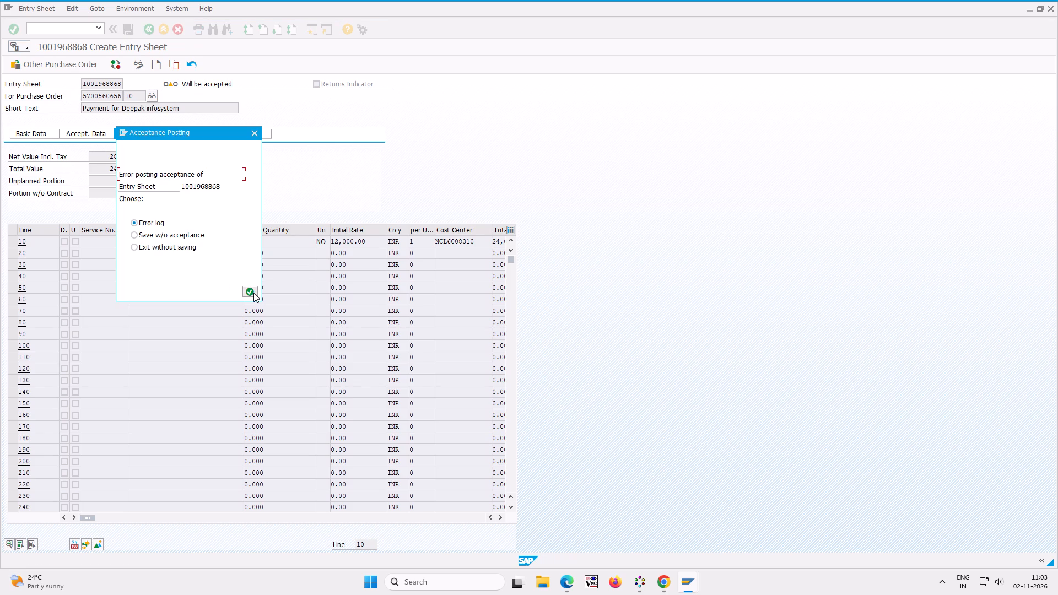
Read the acceptance posting's error log and save the entry sheet without acceptance.
click(253, 293)
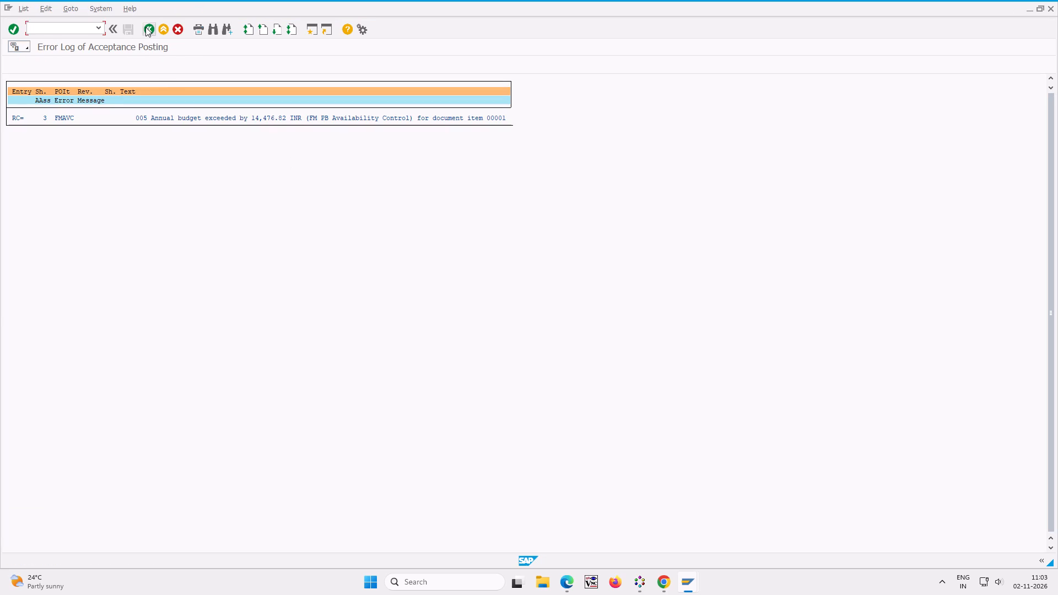
click(145, 27)
click(132, 237)
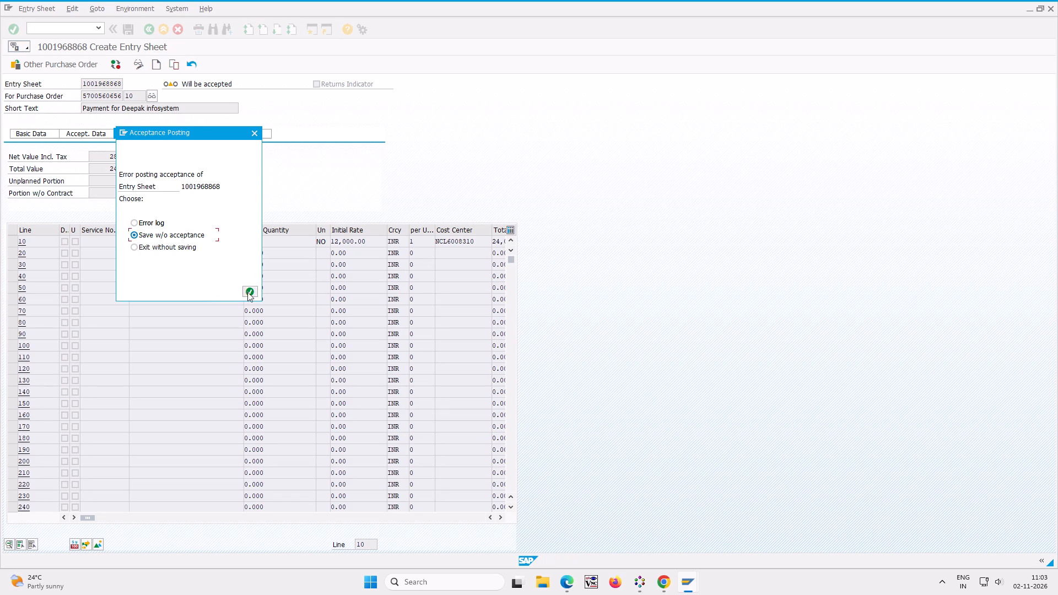
click(248, 291)
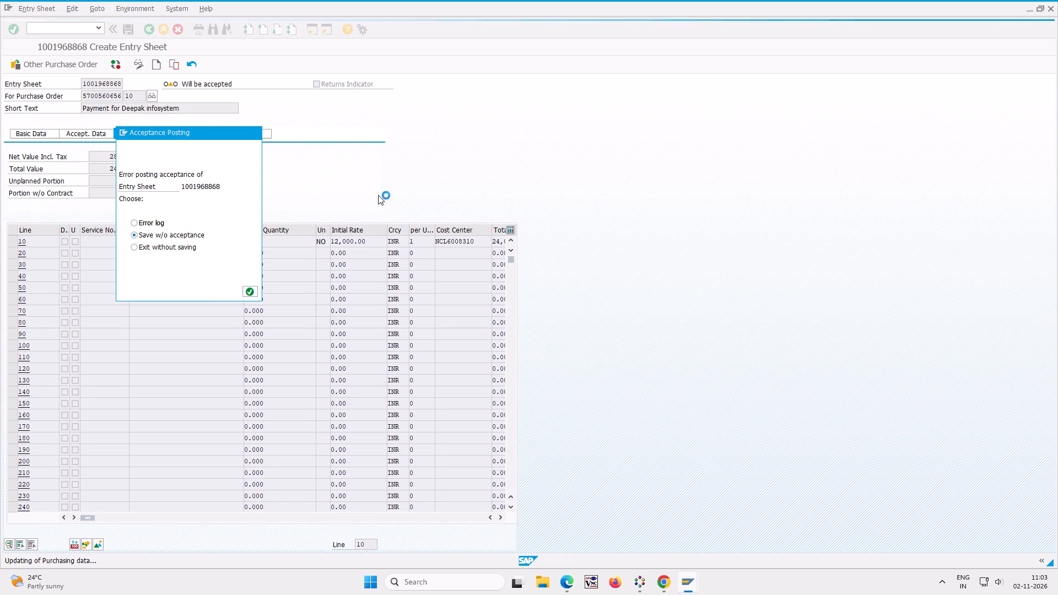
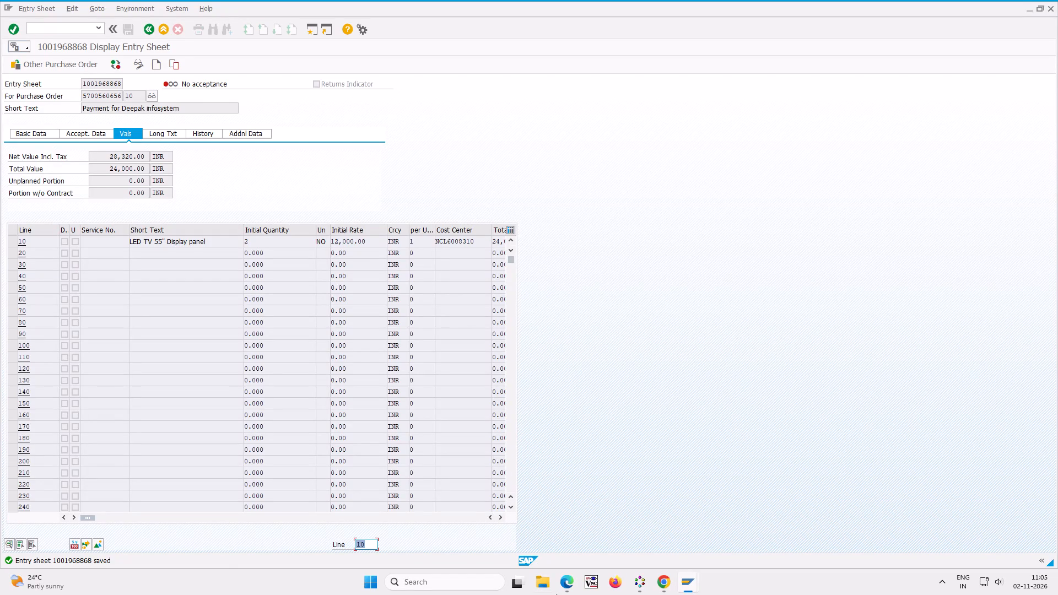
Display the account assignment of service line 10, LED TV 55" Display panel, in the saved entry sheet and examine it.
click(14, 239)
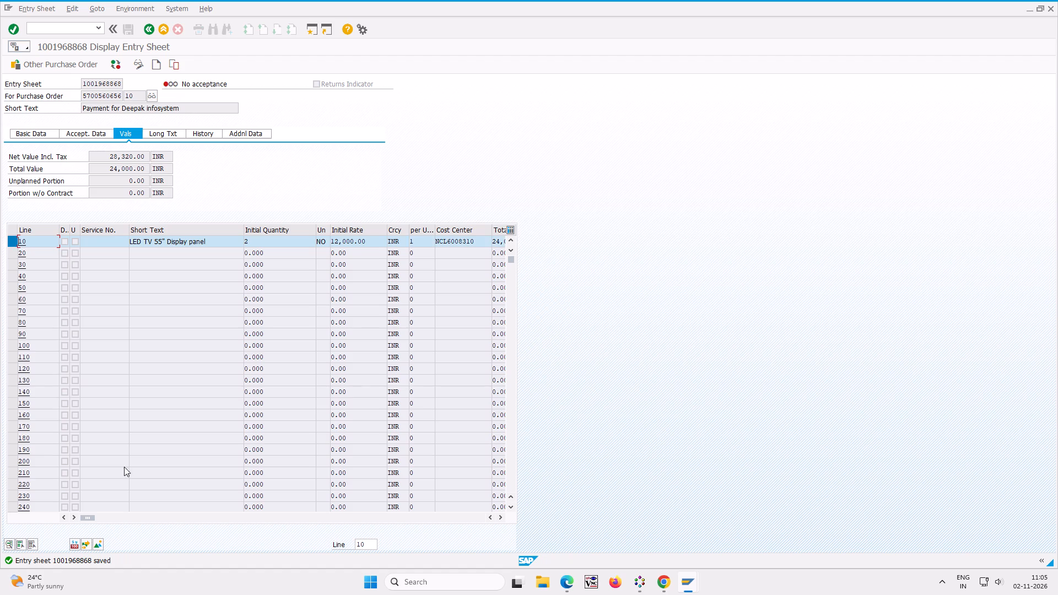
click(87, 547)
drag(205, 144, 243, 291)
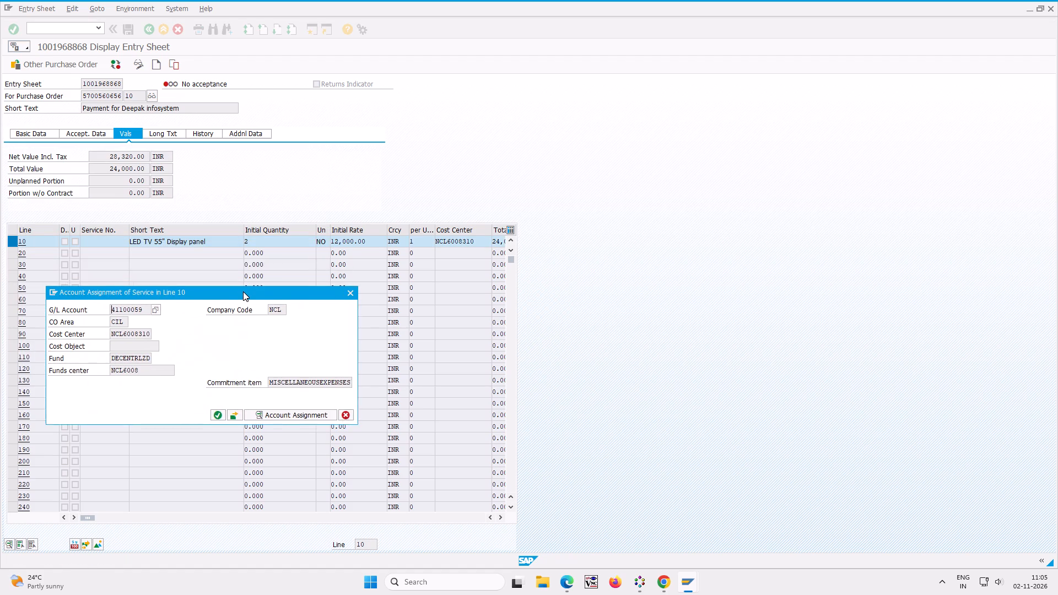
drag(243, 291, 231, 262)
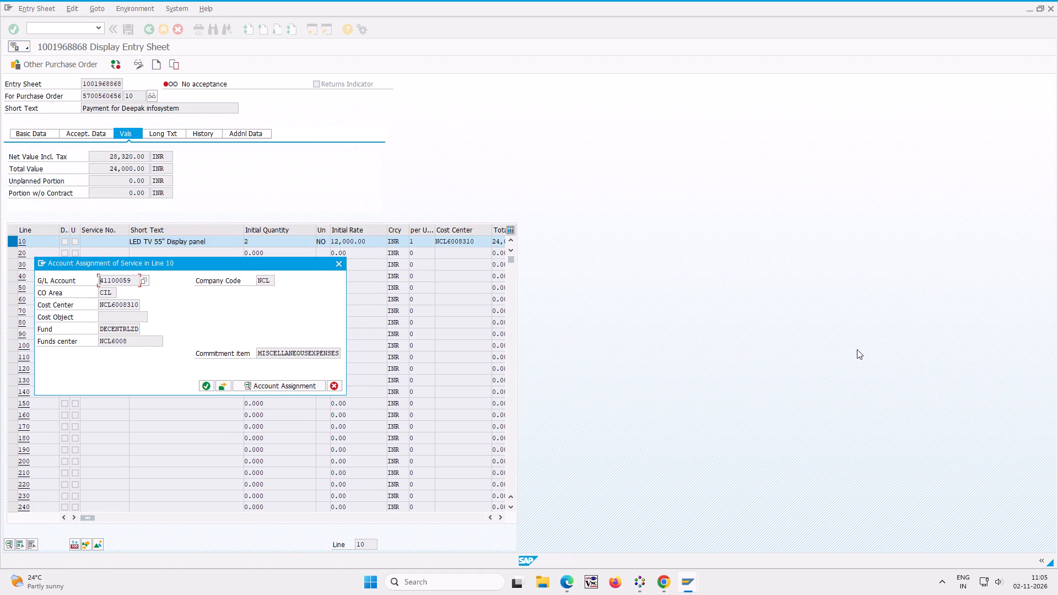
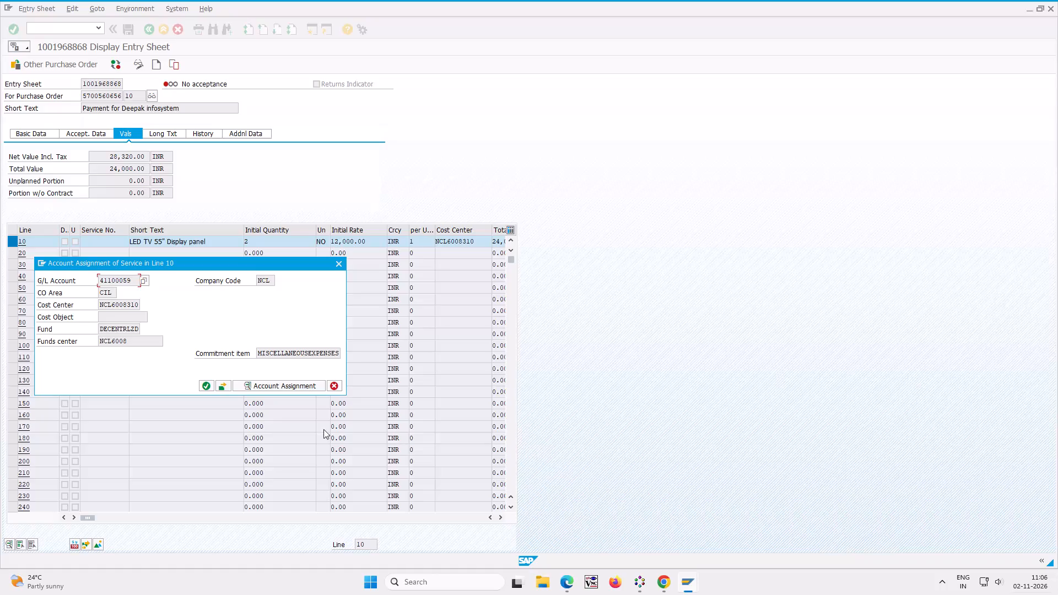
Close the account assignment details and start the Bill Tracking System (ZFI_BT) in a new session.
click(204, 385)
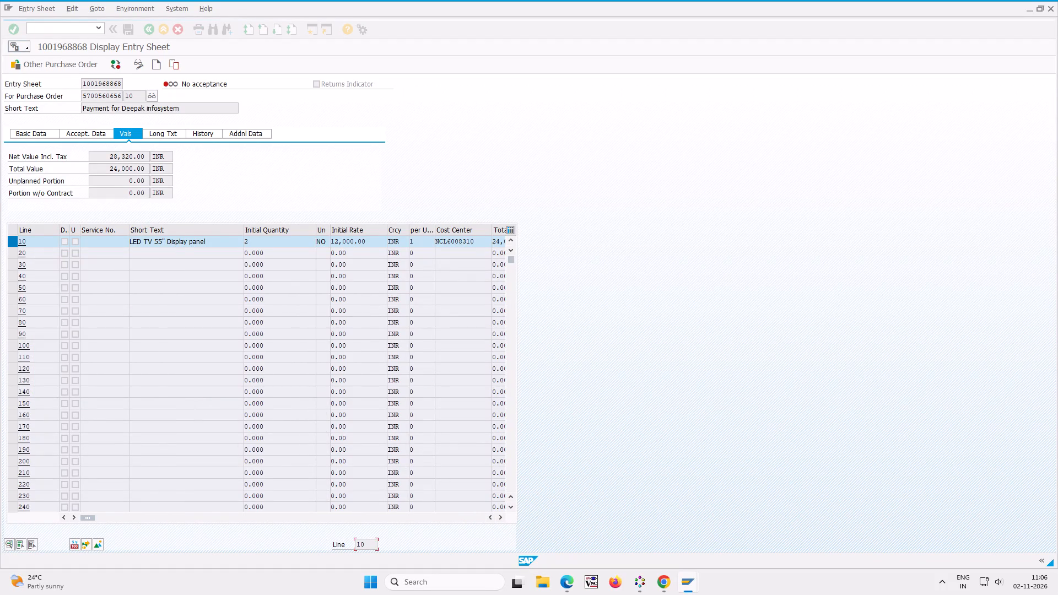
click(312, 26)
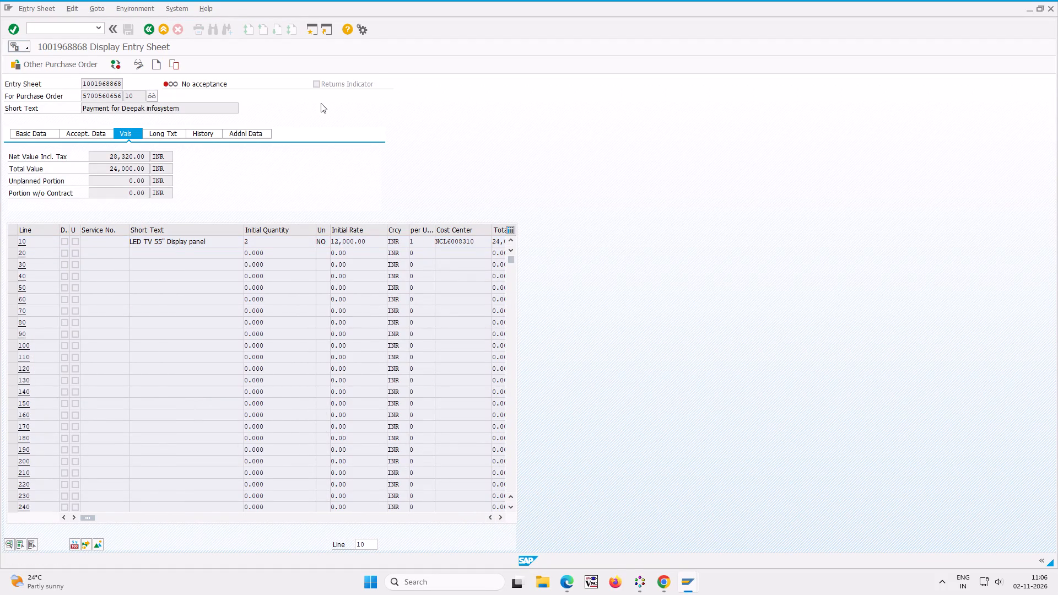
text(zfi)
text(_bt)
key(Return)
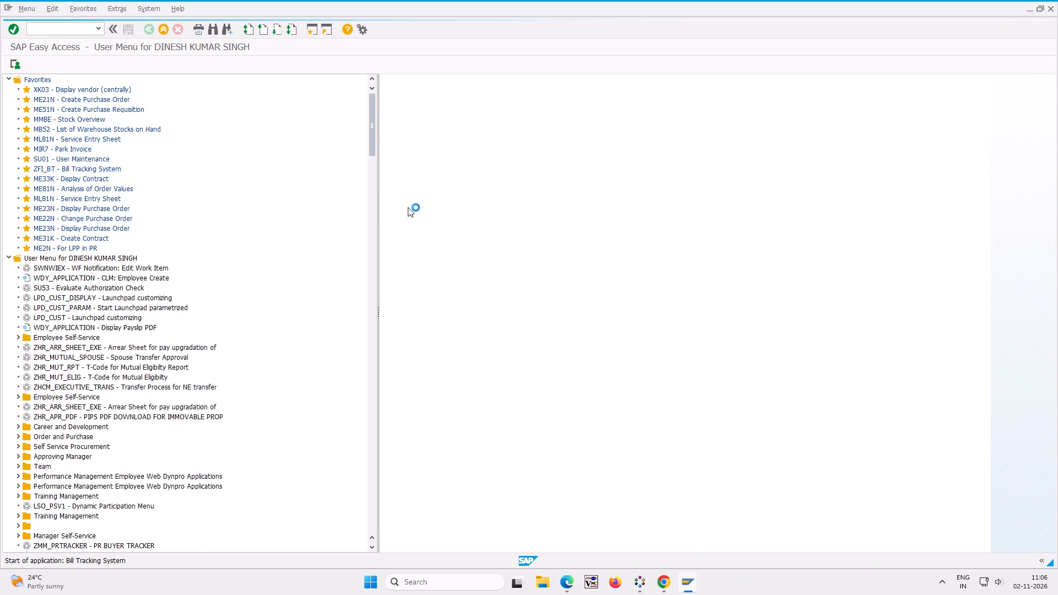
Enter company code NCL and vendor code 10015140 on the Bill Tracking System dashboard.
key(space)
double_click(85, 105)
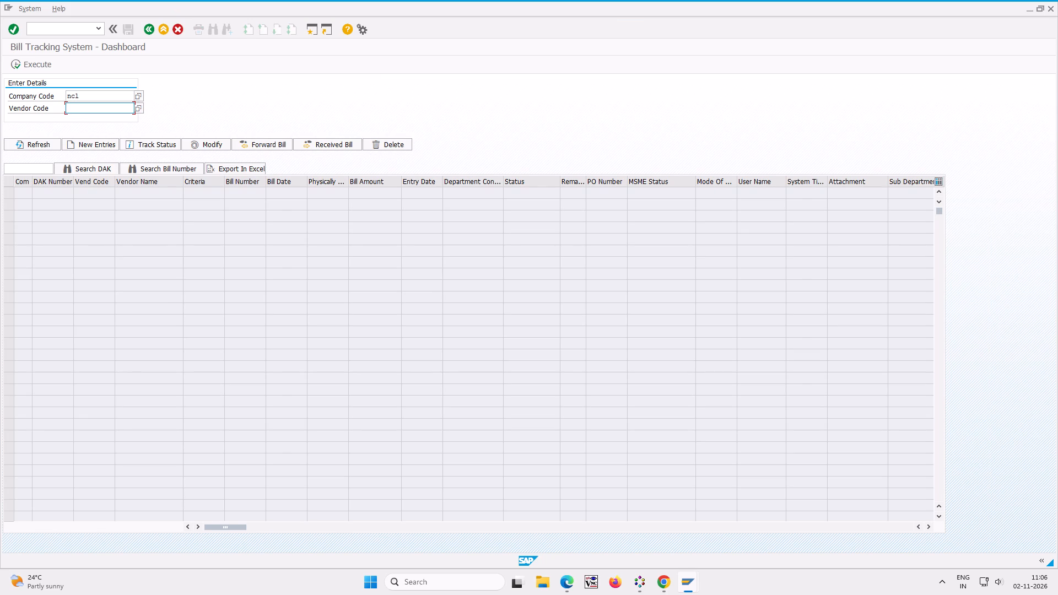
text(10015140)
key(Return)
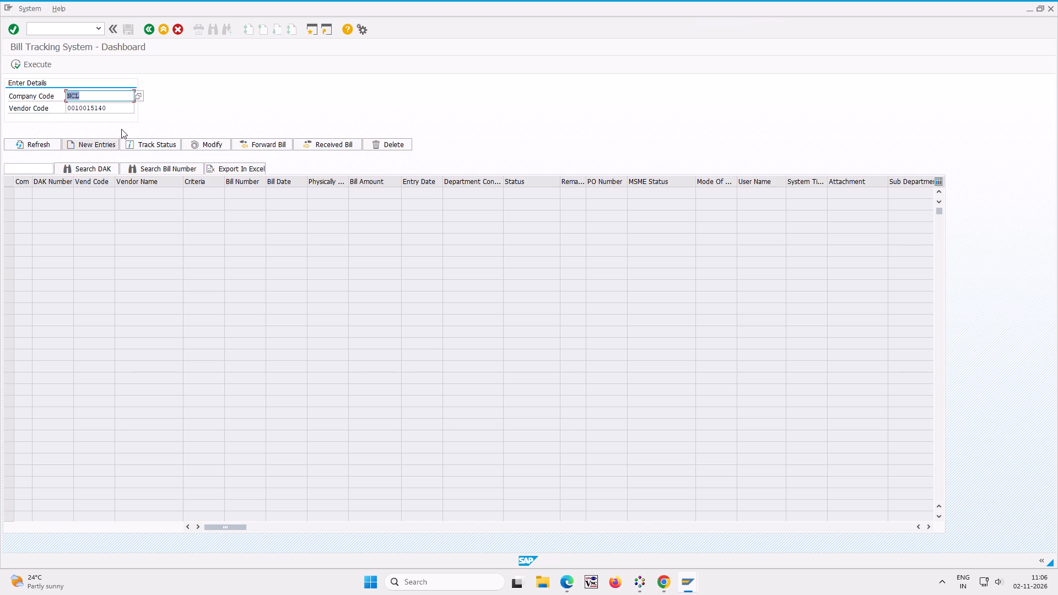
Start a new bill entry with plant code 6008, department NCL6008310 and criteria Bills.
click(93, 147)
key(space)
click(160, 167)
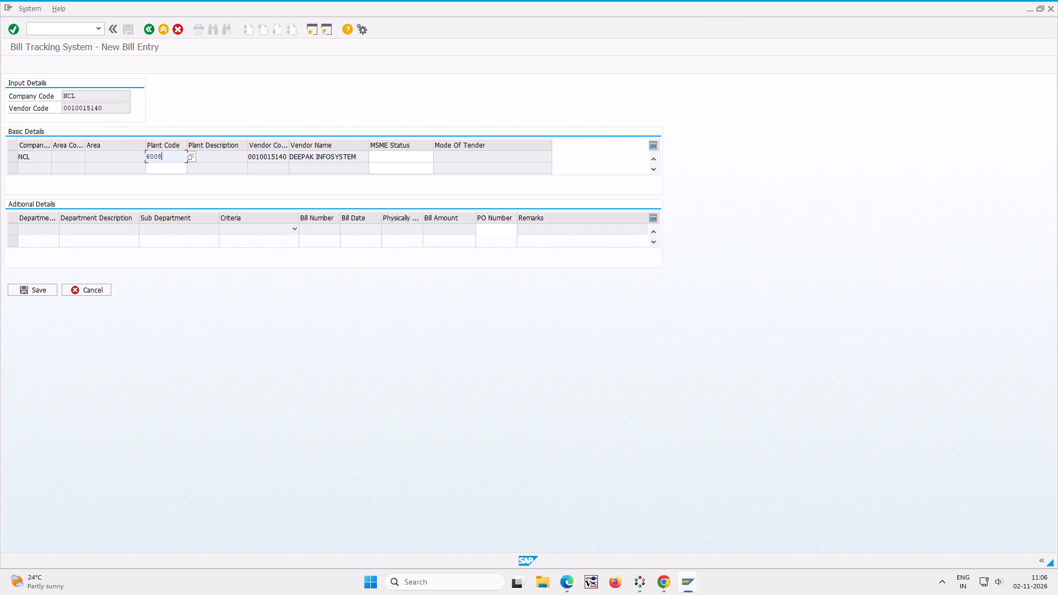
key(Return)
click(41, 226)
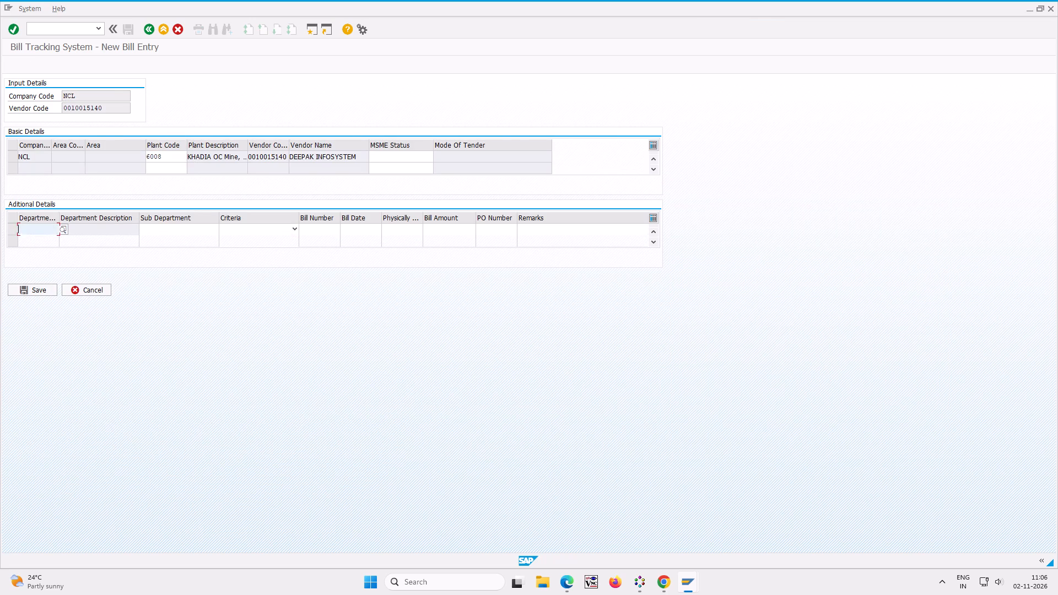
key(space)
click(37, 256)
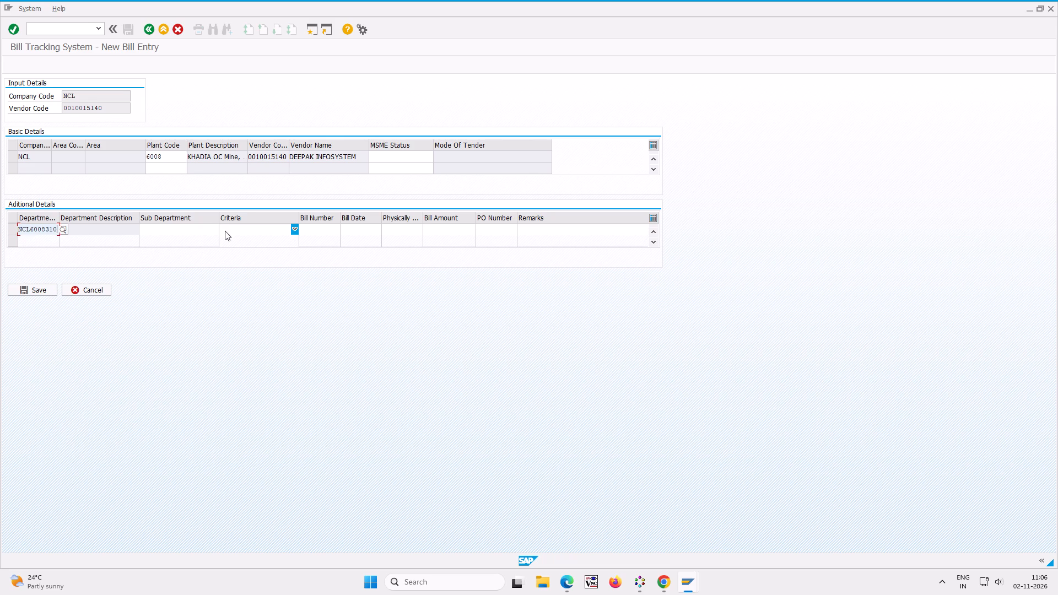
click(229, 230)
click(229, 240)
Enter bill number DI/26-27/HDD/E19, bill date 29.10.2026 and physical receipt date 02.11.2026 for the new bill.
click(304, 229)
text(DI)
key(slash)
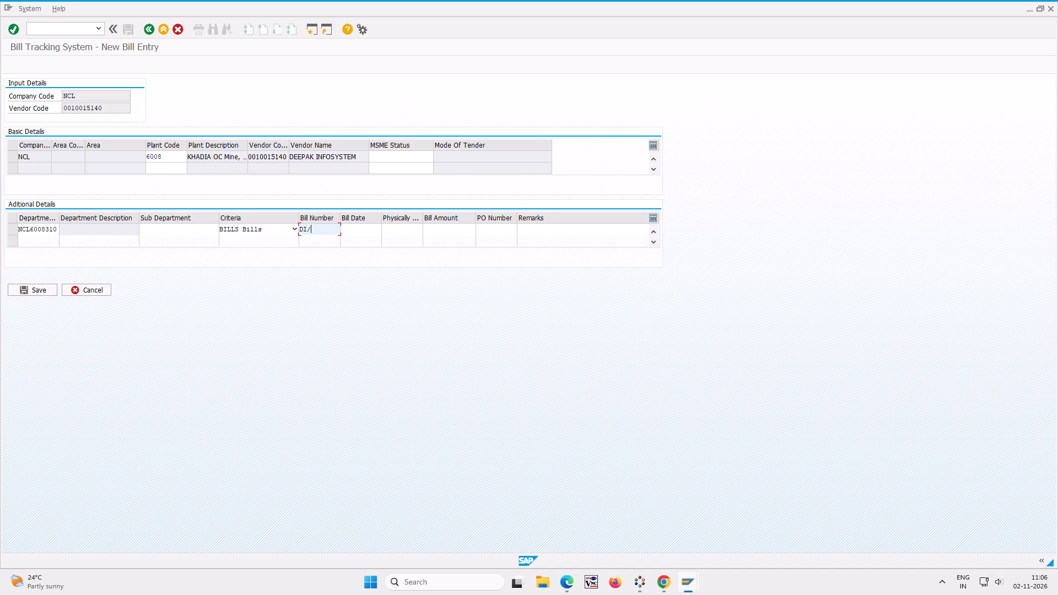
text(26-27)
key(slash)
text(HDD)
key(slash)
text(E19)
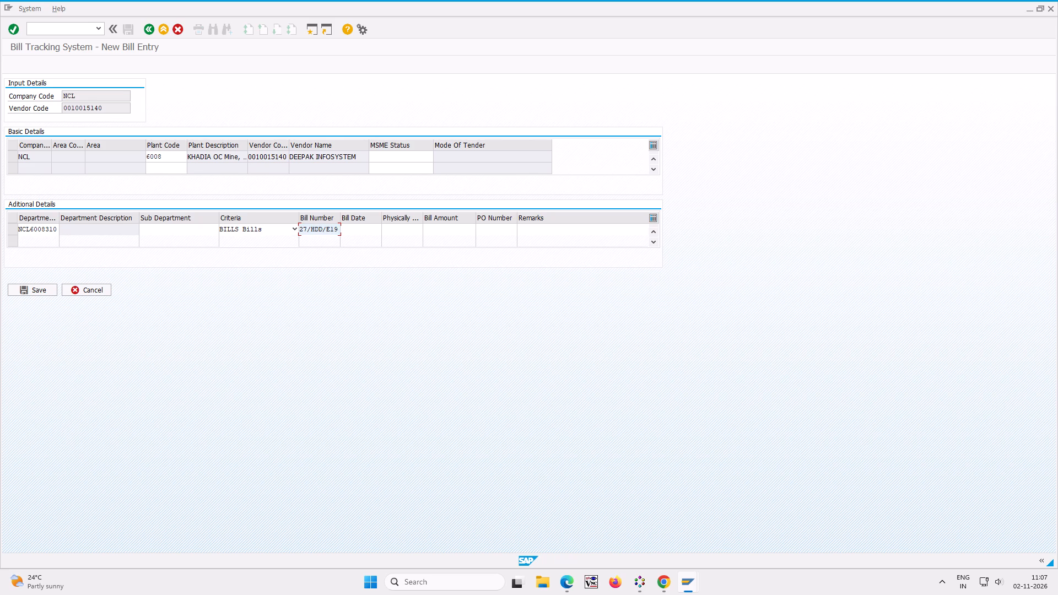
click(360, 229)
text(29.10.2026)
click(395, 228)
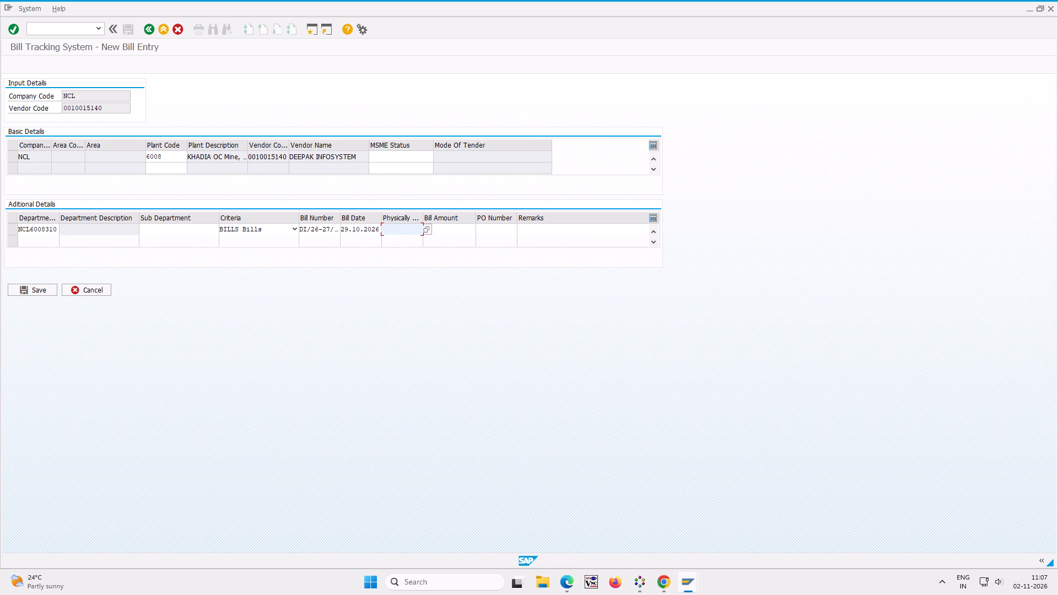
text(02.)
text(11.2026)
click(452, 229)
text(38320)
click(427, 232)
key(BackSpace)
key(2)
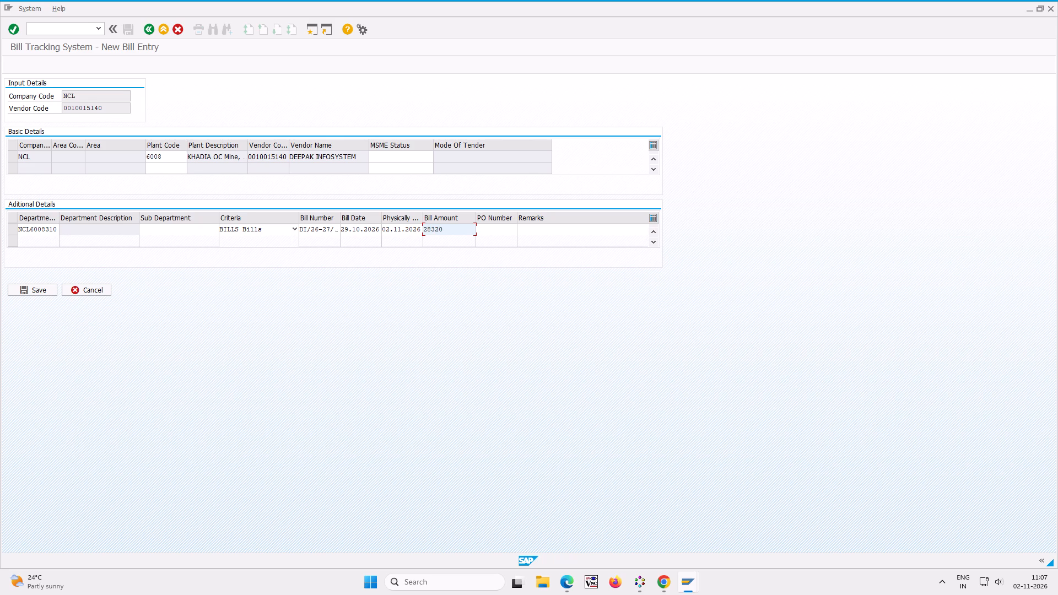
click(493, 229)
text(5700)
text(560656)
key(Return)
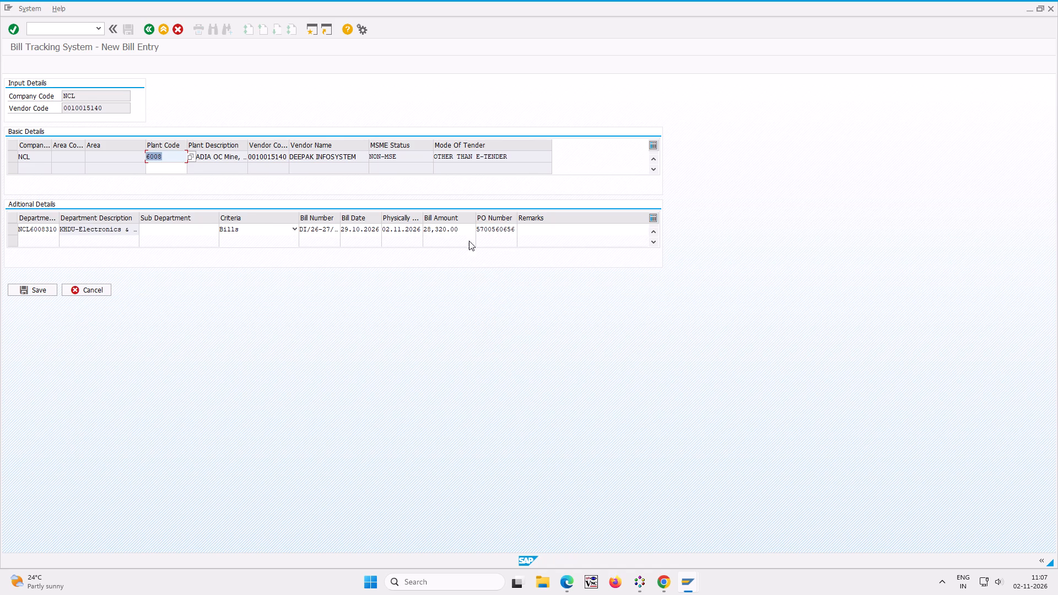
click(37, 284)
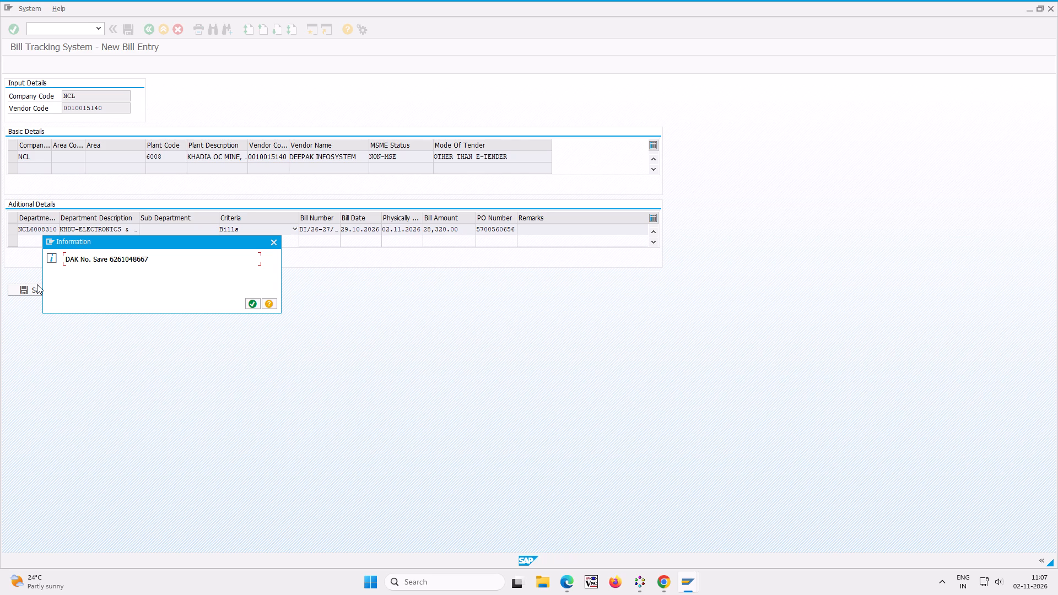
click(246, 306)
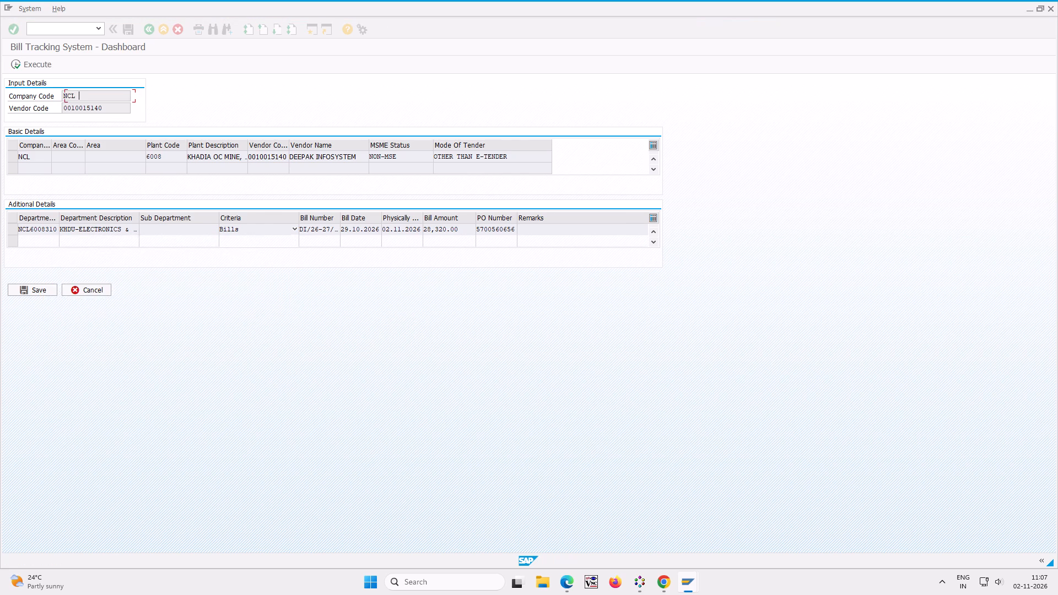
click(11, 192)
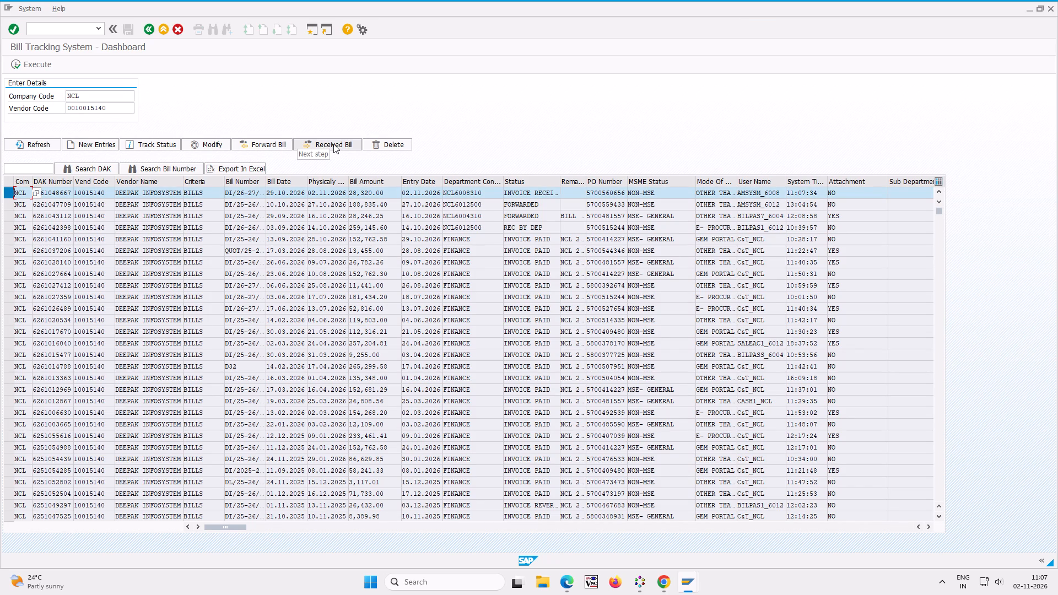
click(260, 146)
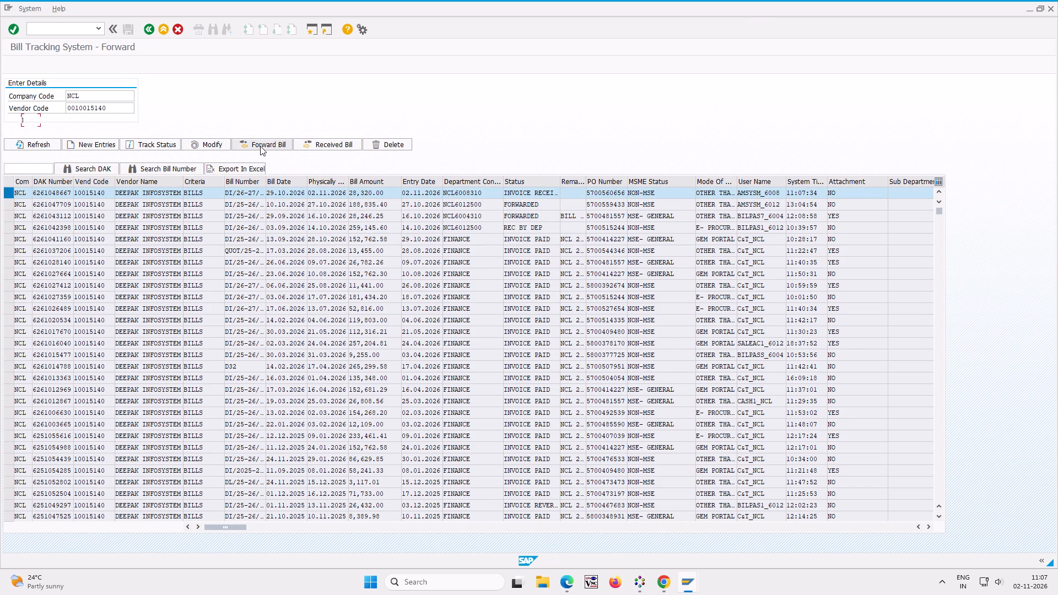
click(11, 117)
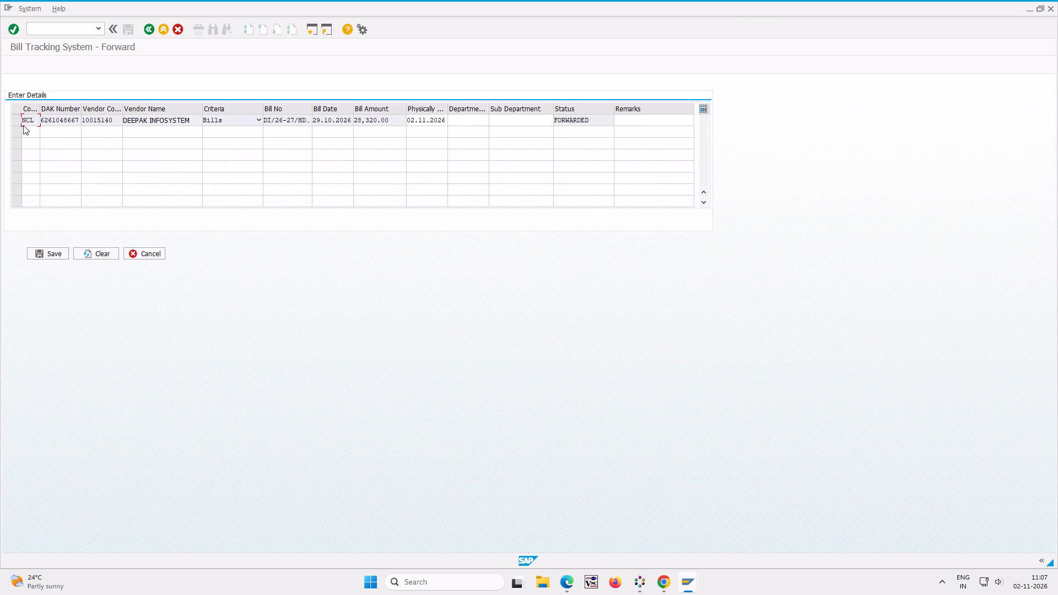
click(19, 121)
click(60, 251)
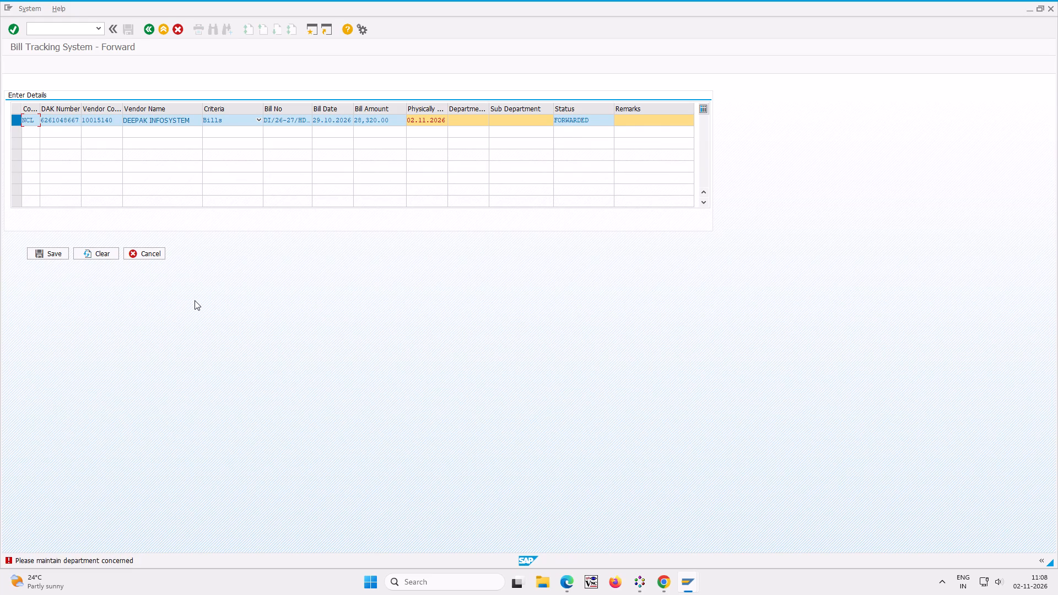
click(471, 120)
key(space)
click(461, 132)
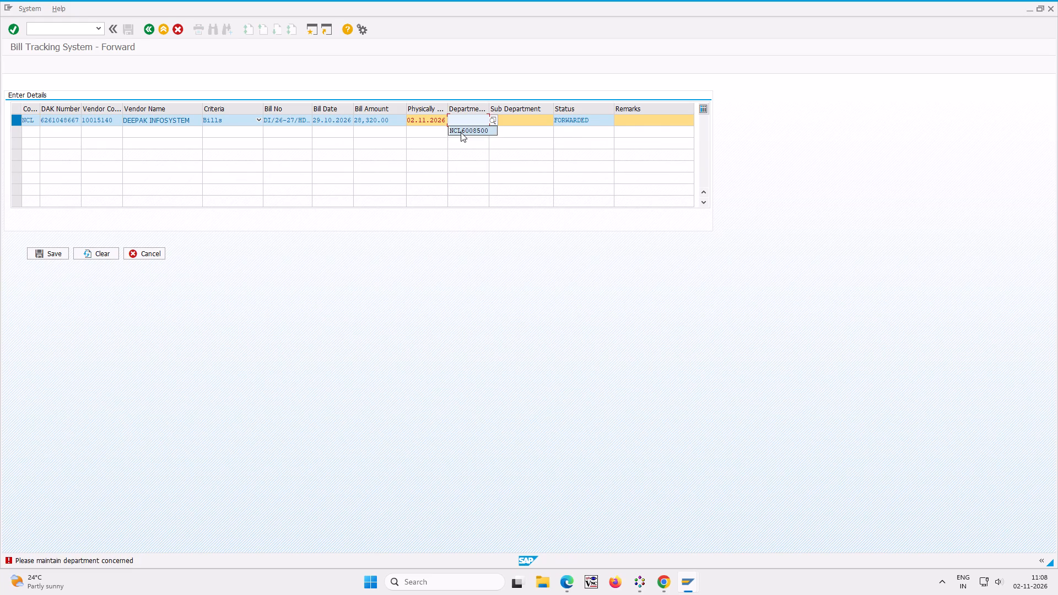
click(60, 252)
click(249, 304)
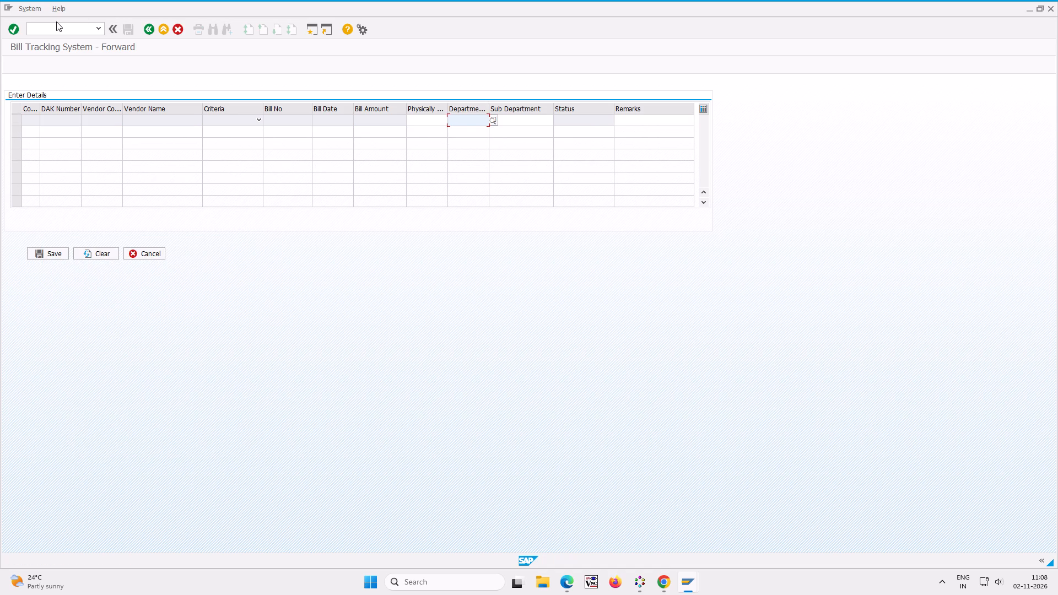
Leave the bill forwarding screen with transaction code /n and return to the SAP Easy Access menu.
click(56, 21)
click(48, 31)
text(/n)
key(Return)
click(532, 285)
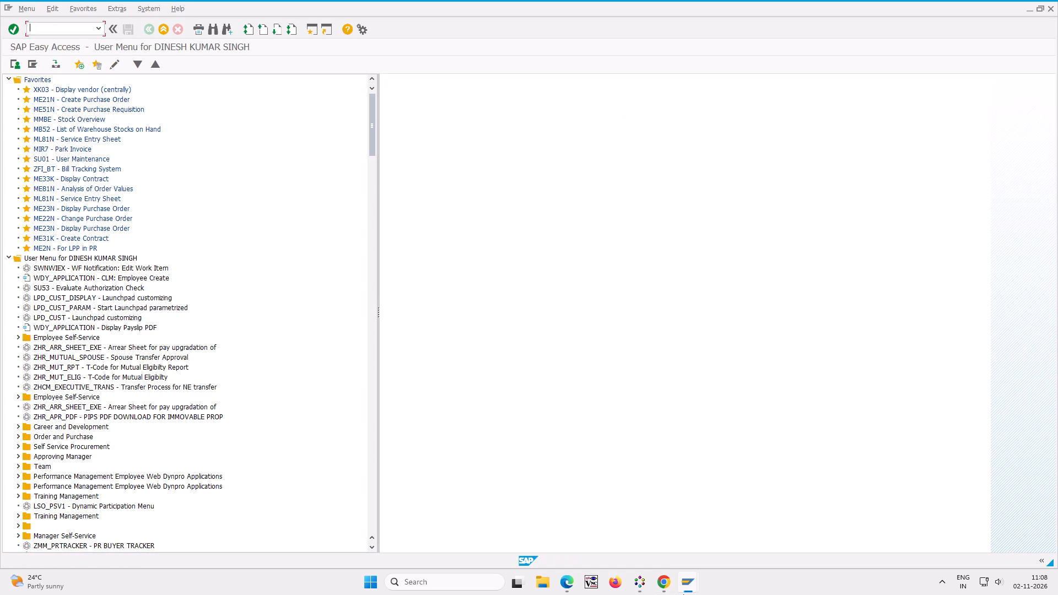